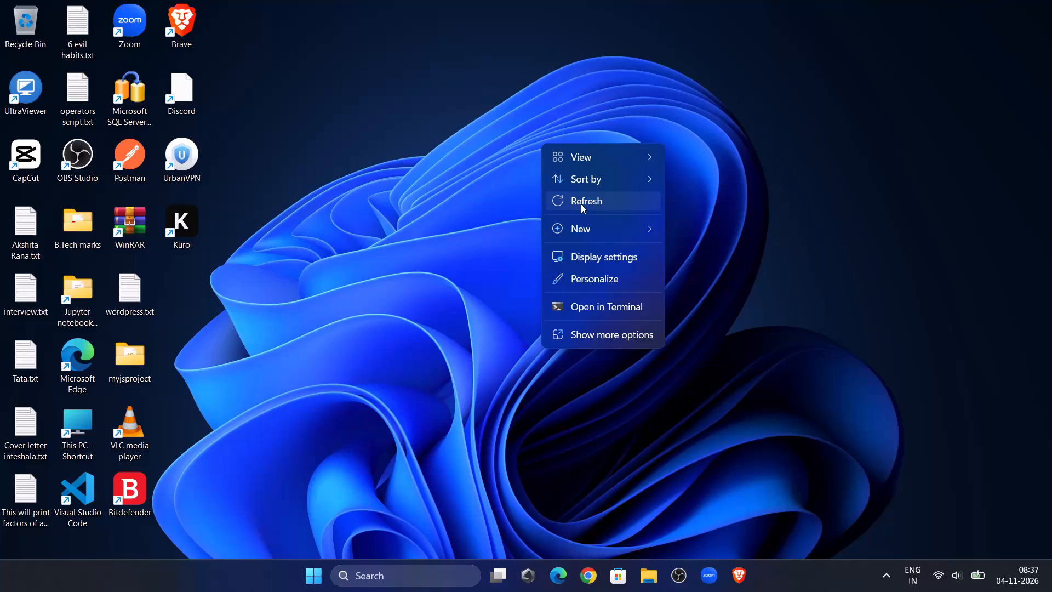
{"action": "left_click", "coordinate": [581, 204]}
Show the hidden system tray icons.
{"action": "left_click", "coordinate": [883, 573]}
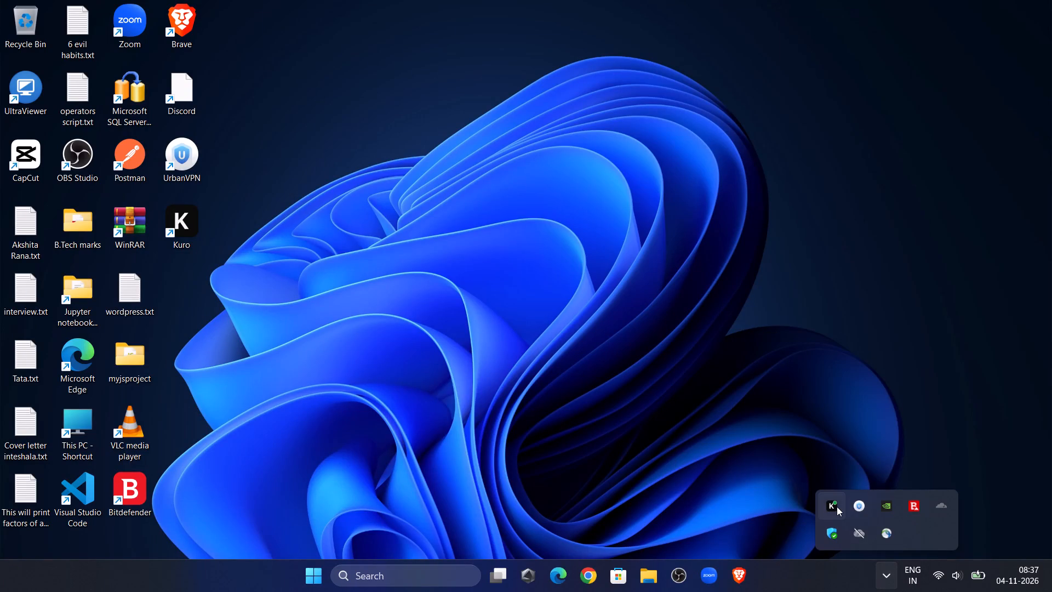
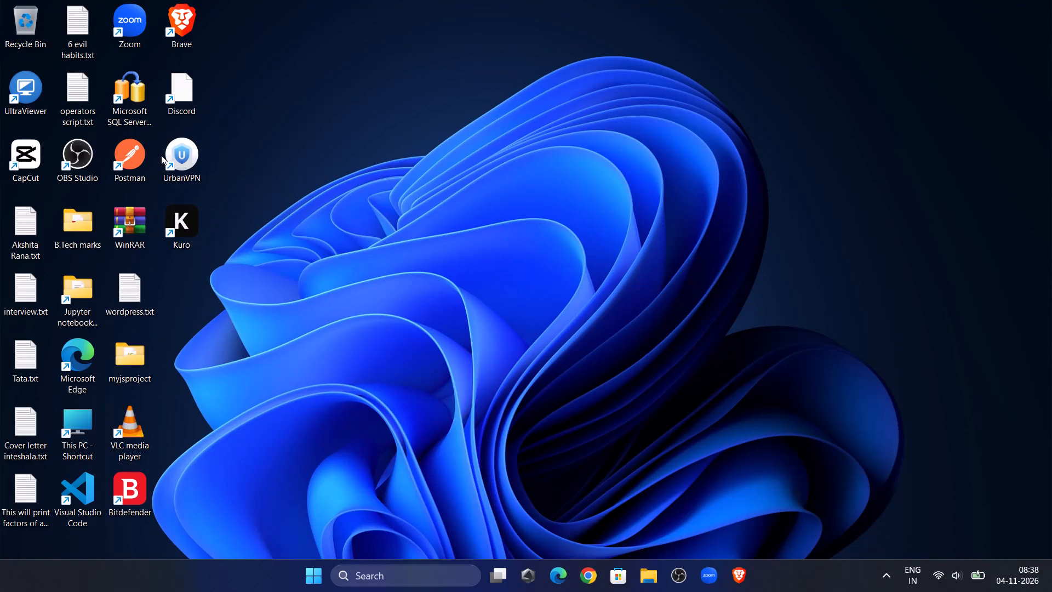
Launch UrbanVPN without installing the update, continue with the free version, and dismiss the premium upgrade offer.
{"action": "double_click", "coordinate": [165, 150]}
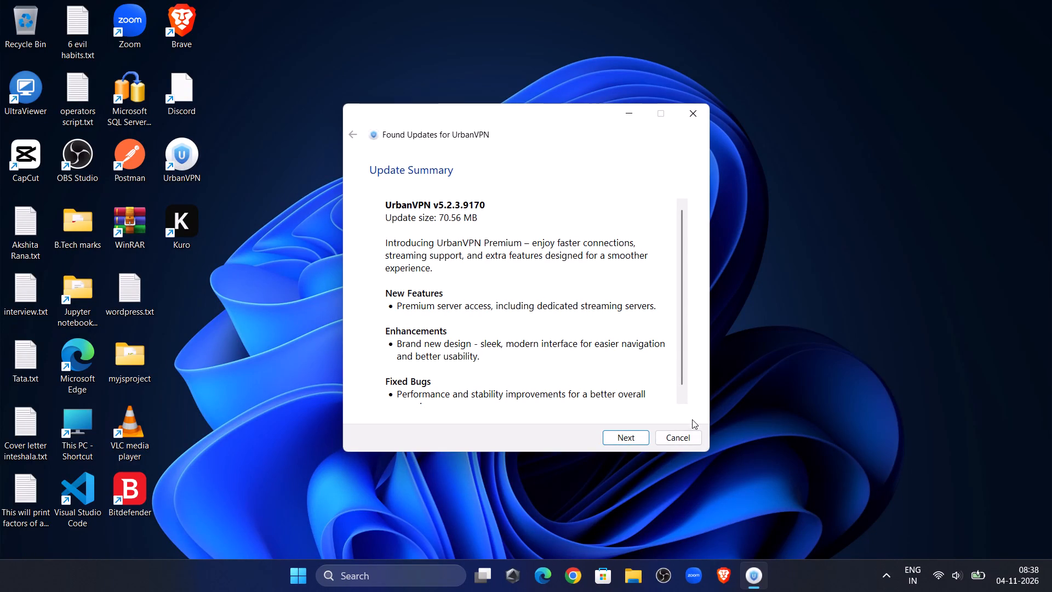
{"action": "left_click", "coordinate": [684, 437]}
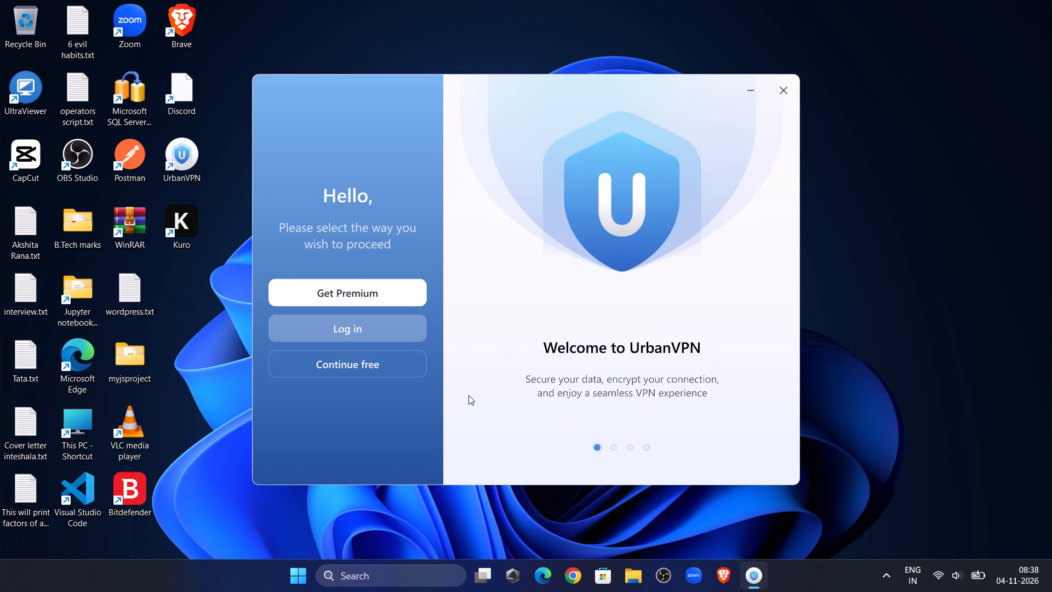
{"action": "left_click", "coordinate": [398, 356]}
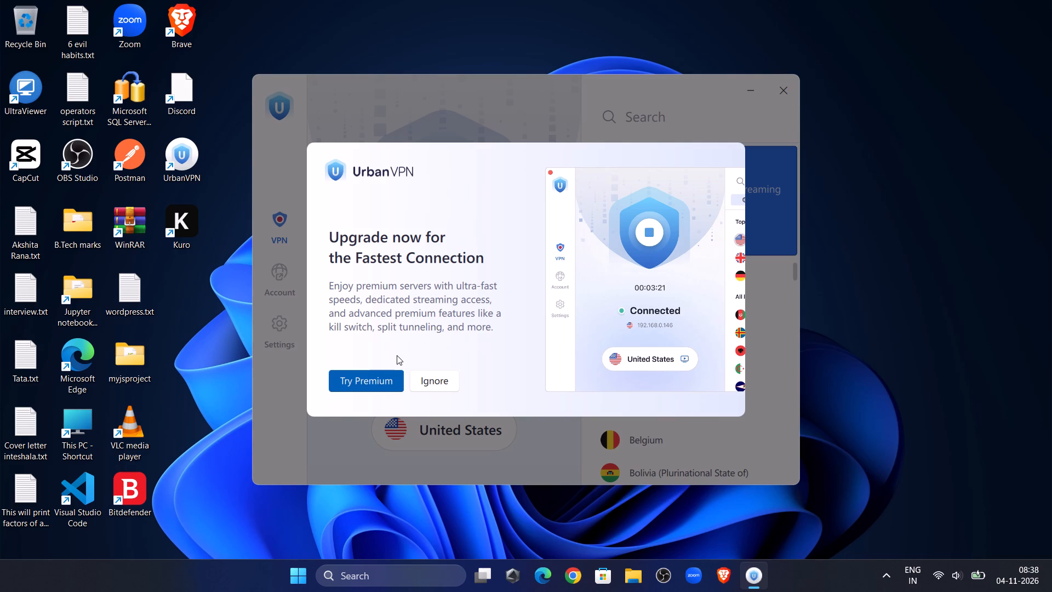
{"action": "left_click", "coordinate": [447, 381]}
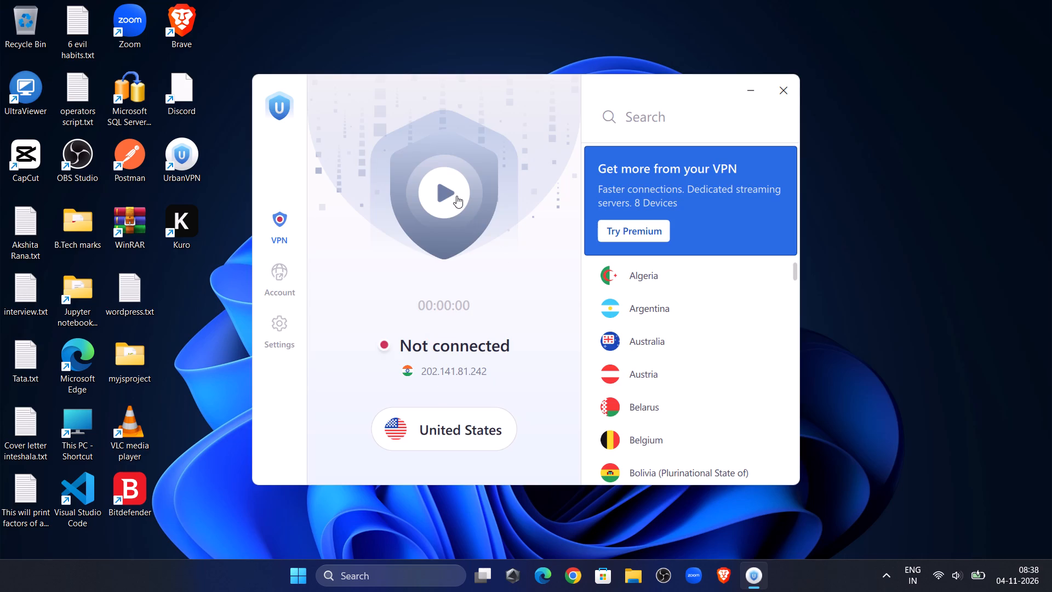
Connect the VPN to the United States and close its window.
{"action": "left_click", "coordinate": [456, 196]}
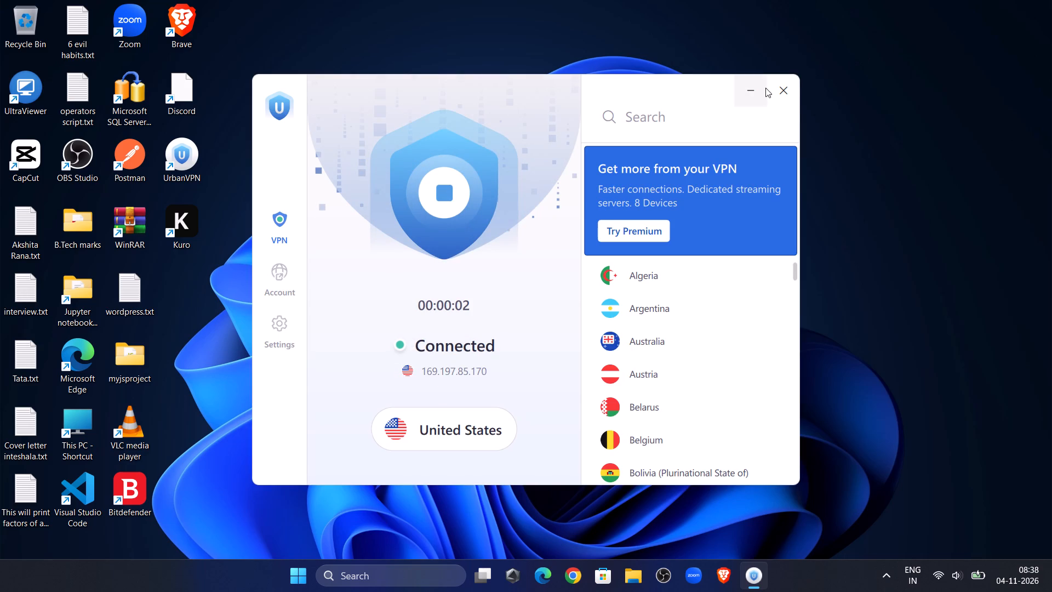
{"action": "left_click", "coordinate": [784, 89]}
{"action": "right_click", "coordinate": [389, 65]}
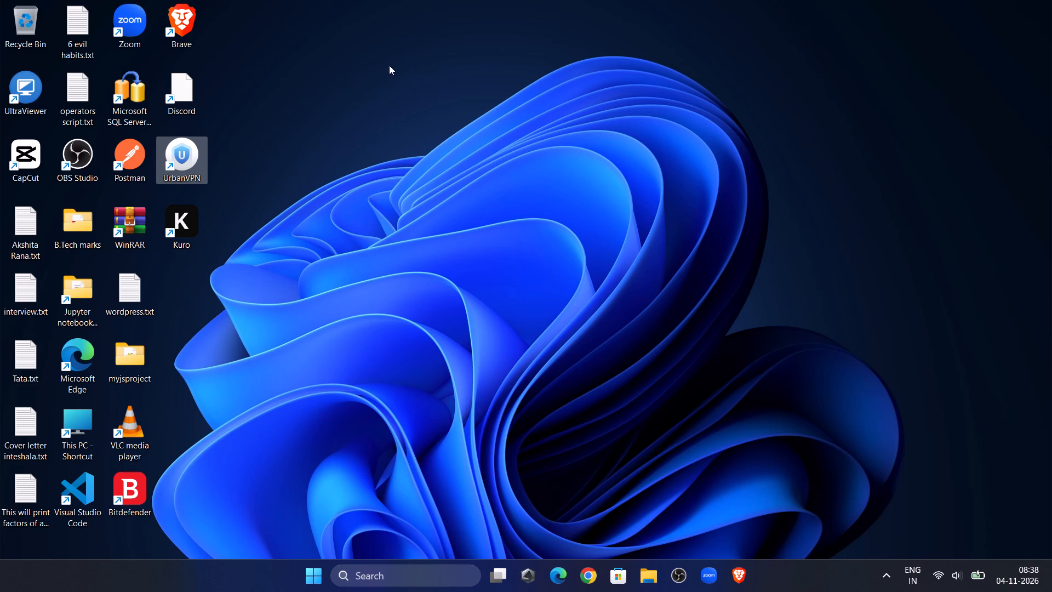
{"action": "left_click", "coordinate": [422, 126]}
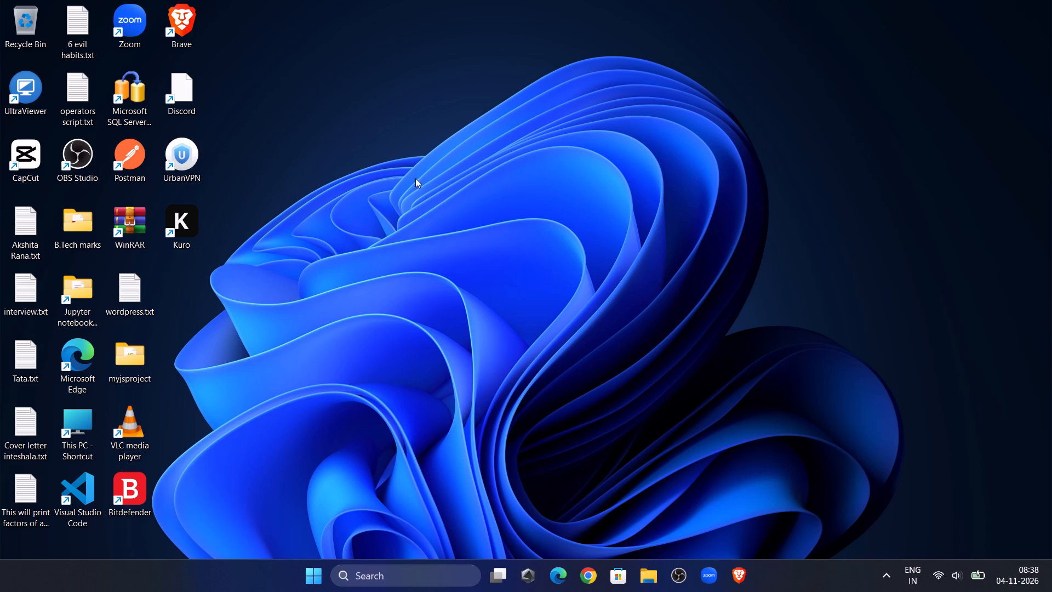
Launch CapCut, dismiss the Pro trial offer, and open the existing project 1102.
{"action": "double_click", "coordinate": [30, 147]}
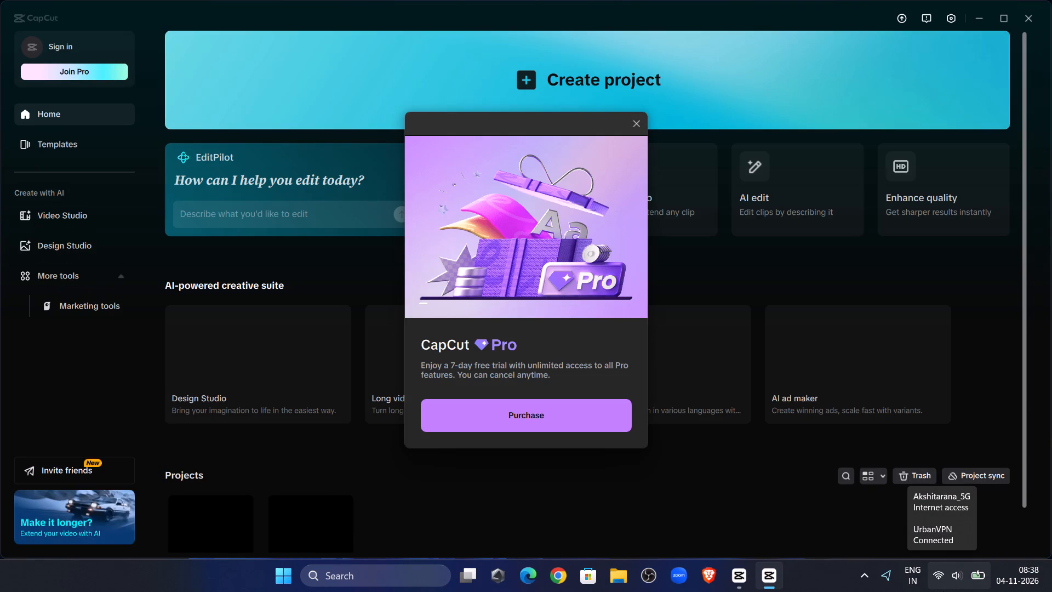
{"action": "left_click", "coordinate": [636, 127]}
{"action": "scroll", "coordinate": [644, 347], "scroll_direction": "down", "scroll_amount": 6}
{"action": "left_click", "coordinate": [176, 514]}
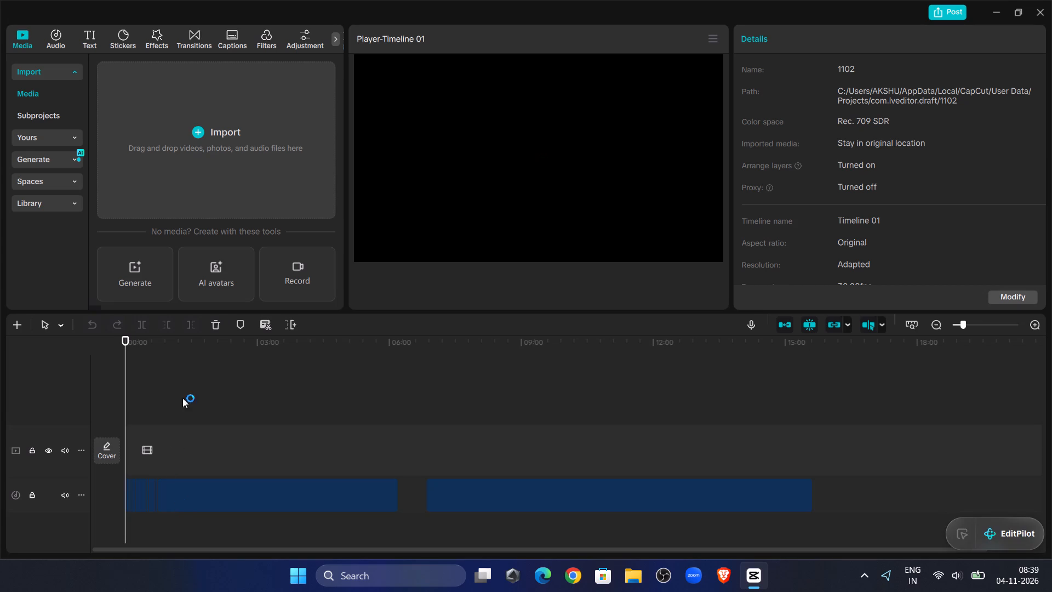
Listen to the gift hamper.wav audio from about 00:00:40:27, zooming in around 00:44 to examine its pauses.
{"action": "left_click", "coordinate": [158, 378]}
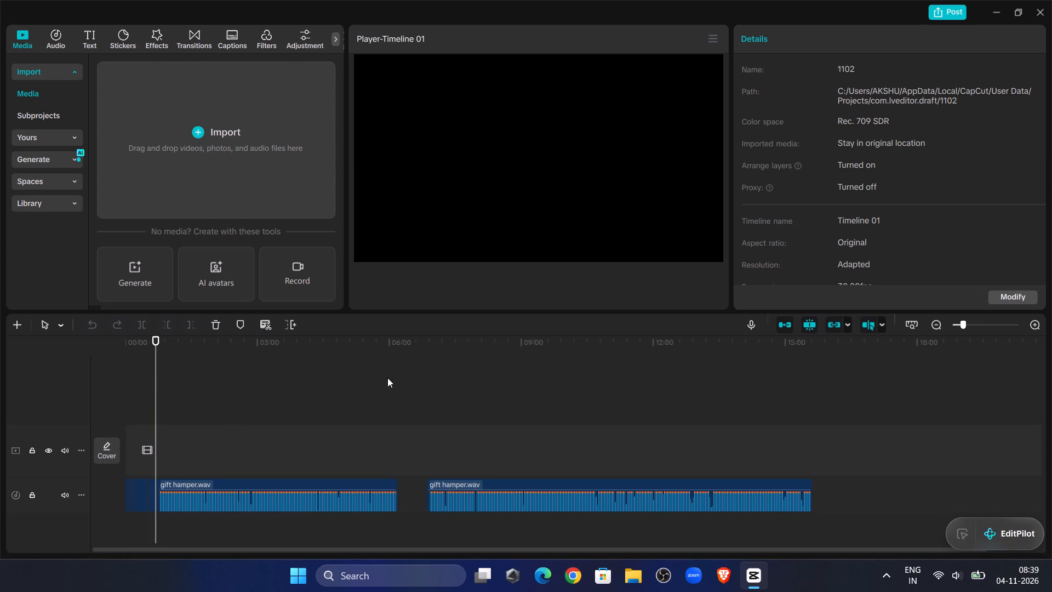
{"action": "left_click", "coordinate": [984, 325]}
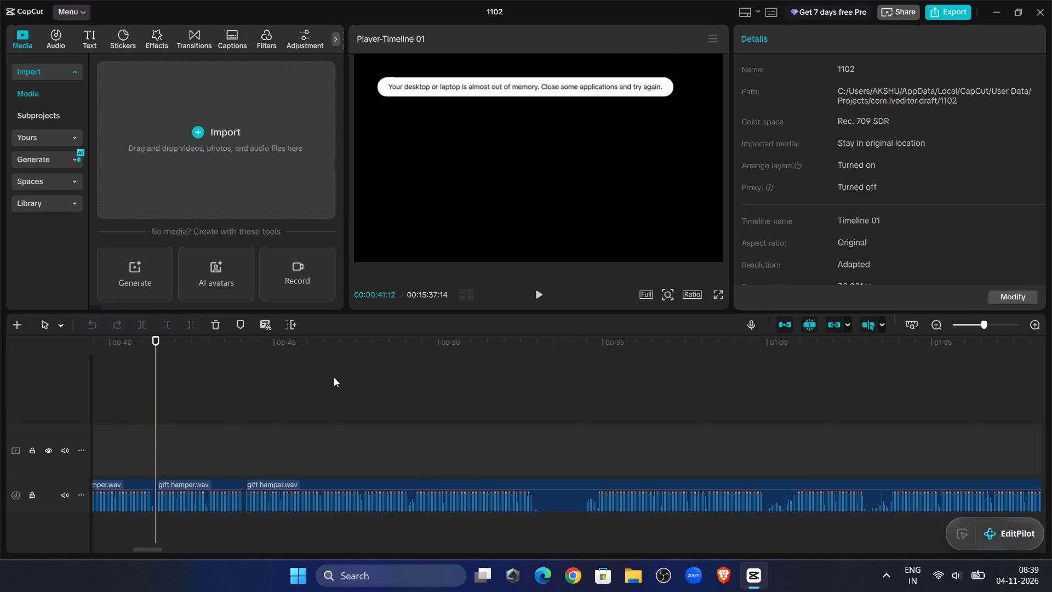
{"action": "left_click_drag", "start_coordinate": [197, 363], "coordinate": [243, 365]}
{"action": "left_click", "coordinate": [243, 365]}
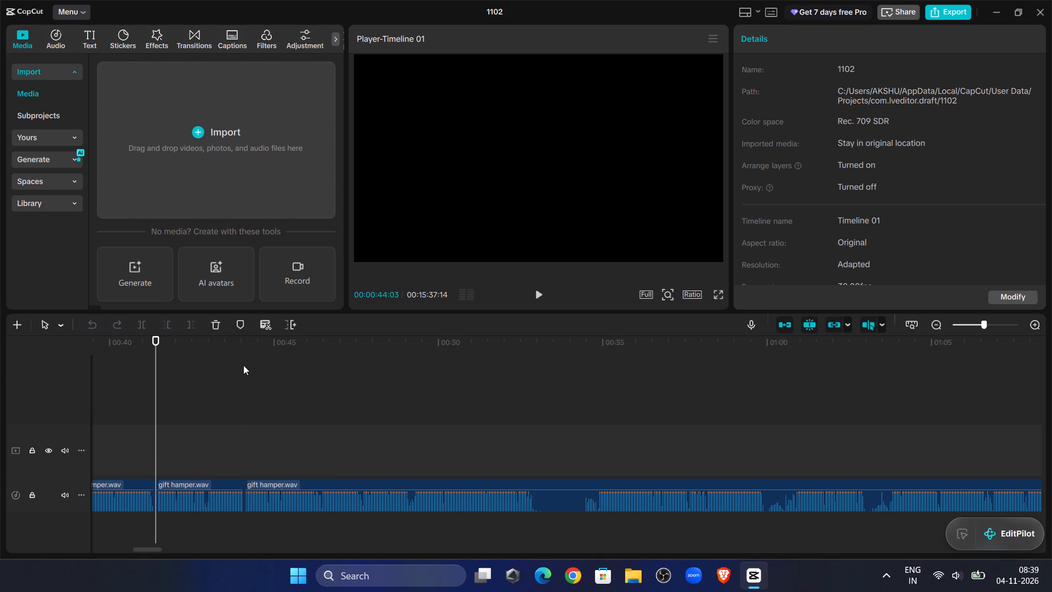
{"action": "left_click_drag", "start_coordinate": [243, 365], "coordinate": [246, 431]}
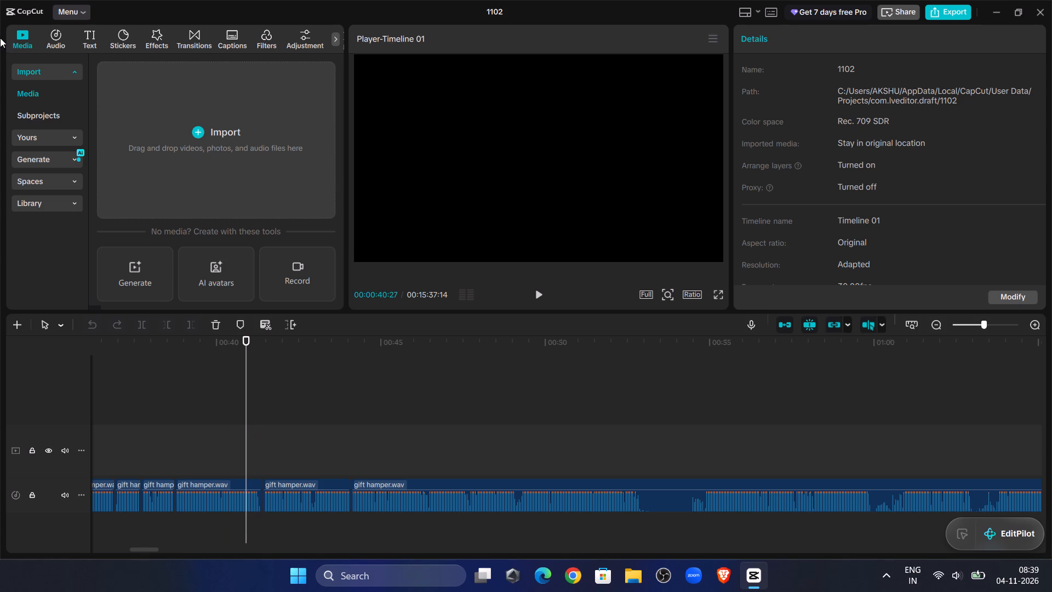
{"action": "left_click", "coordinate": [529, 287]}
{"action": "left_click", "coordinate": [535, 292]}
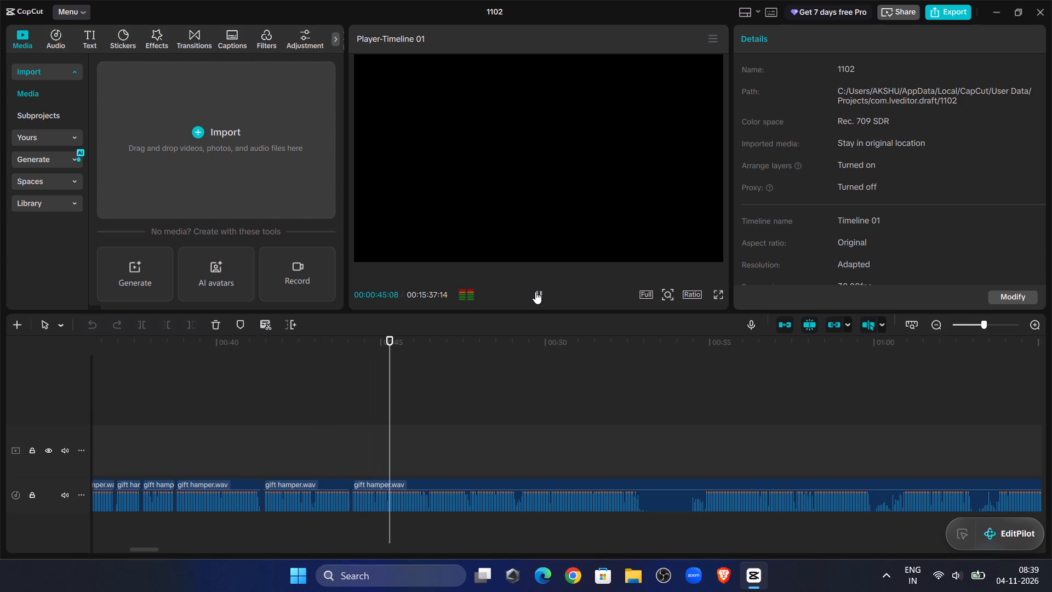
{"action": "left_click", "coordinate": [992, 327]}
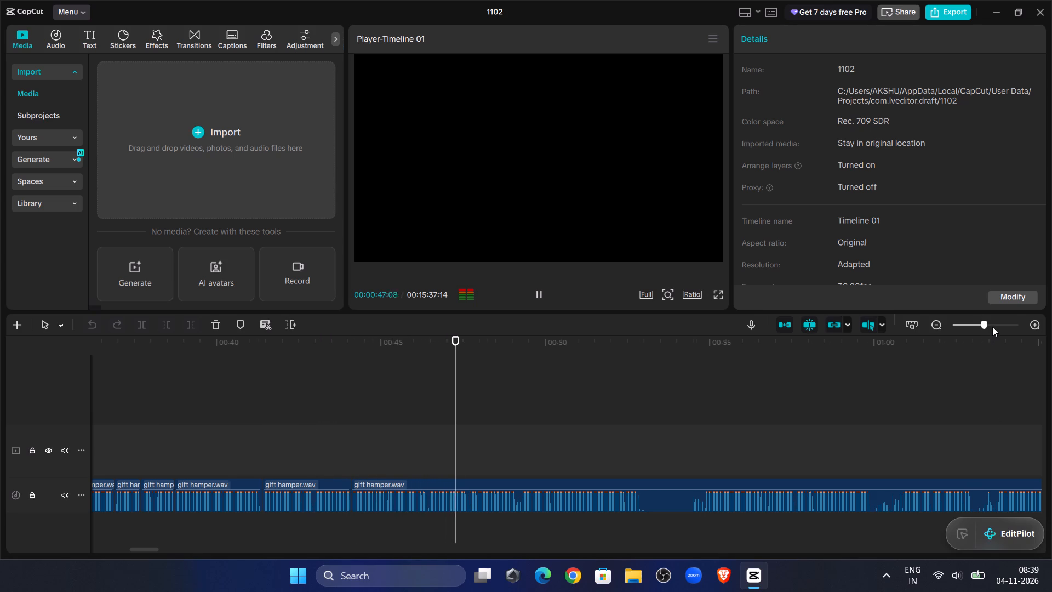
{"action": "left_click", "coordinate": [165, 401]}
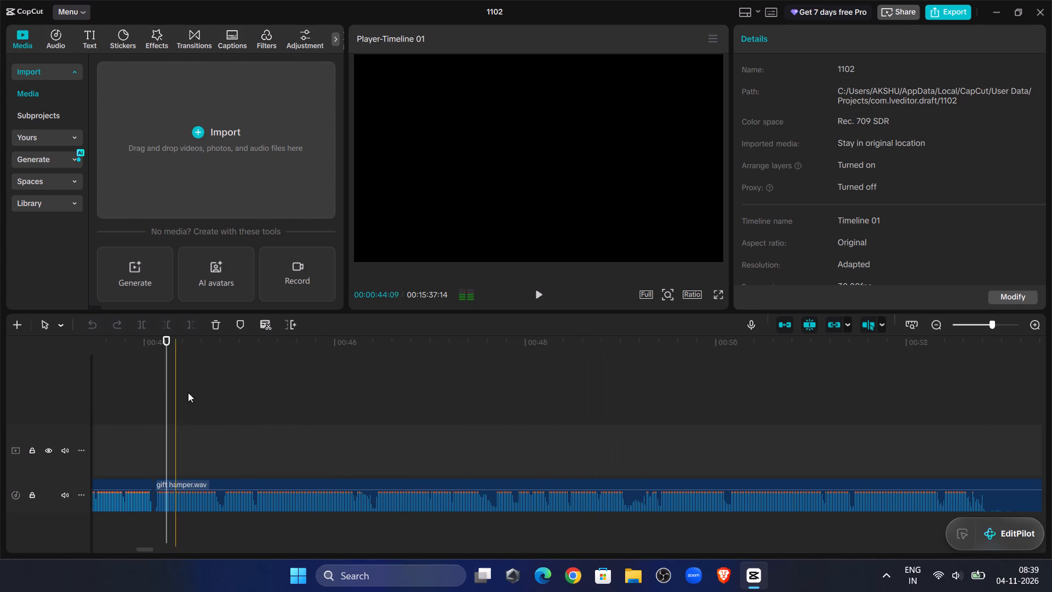
{"action": "left_click", "coordinate": [549, 299]}
{"action": "left_click", "coordinate": [547, 299]}
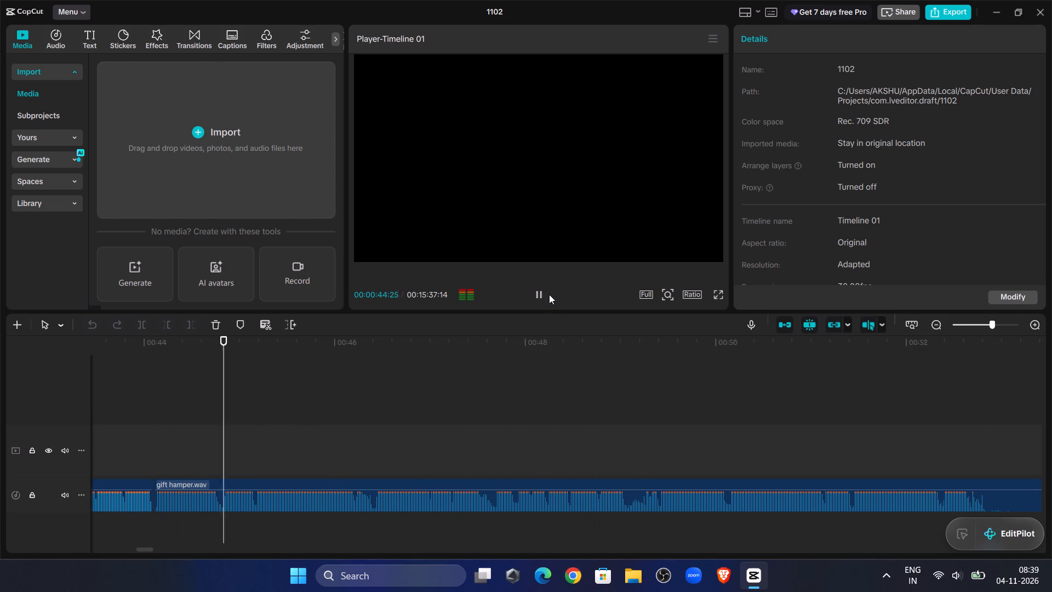
{"action": "left_click", "coordinate": [549, 294]}
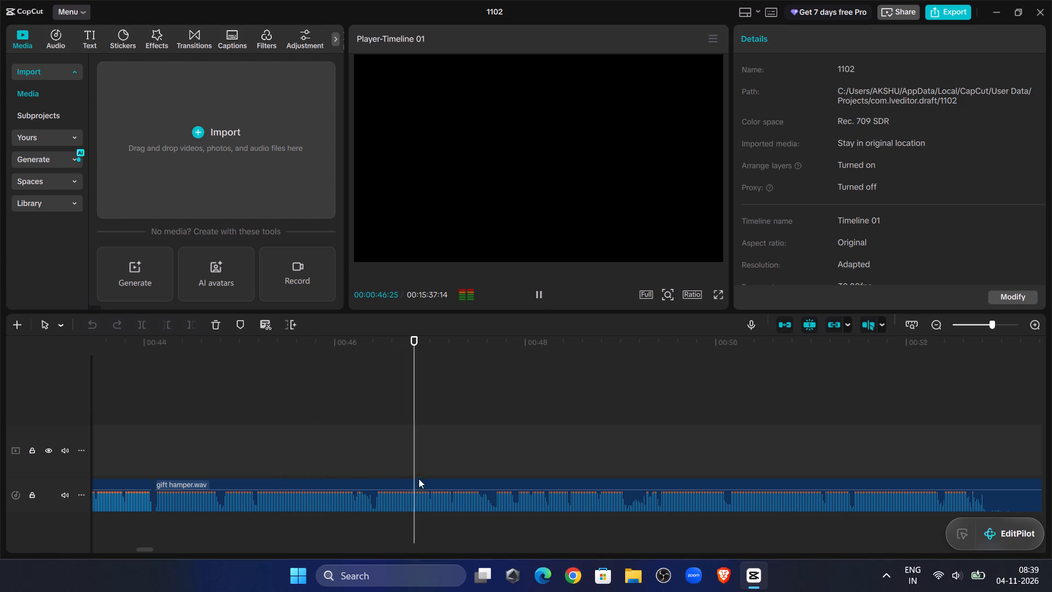
Split the gift hamper.wav clip at 00:00:46:07, delete the part up to 00:00:46:12, and move the remainder back to close the gap.
{"action": "left_click", "coordinate": [345, 415]}
{"action": "left_click_drag", "start_coordinate": [347, 413], "coordinate": [357, 425]}
{"action": "left_click", "coordinate": [354, 498]}
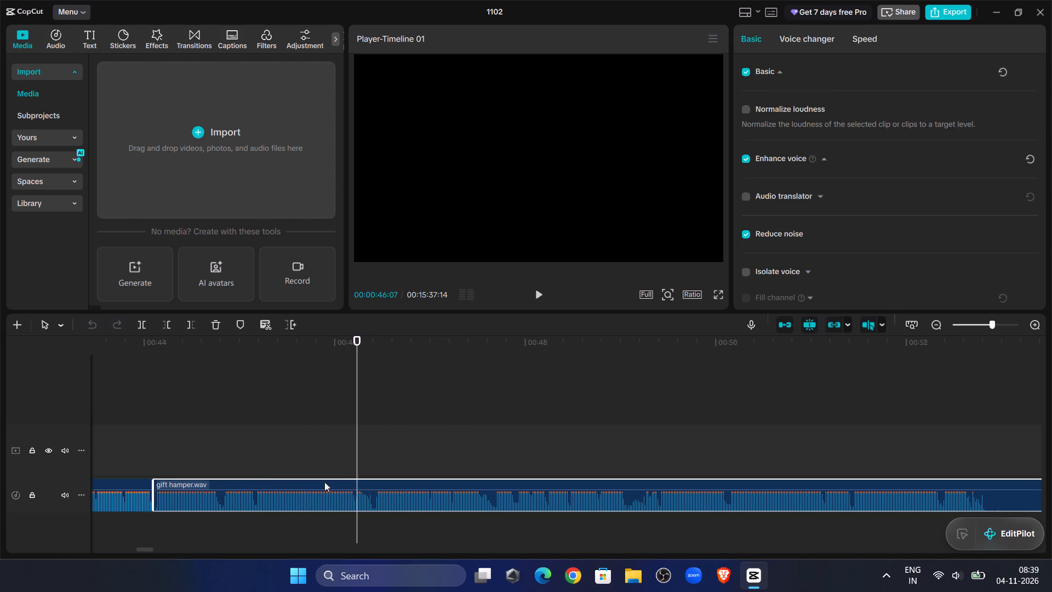
{"action": "left_click", "coordinate": [141, 327]}
{"action": "double_click", "coordinate": [531, 298]}
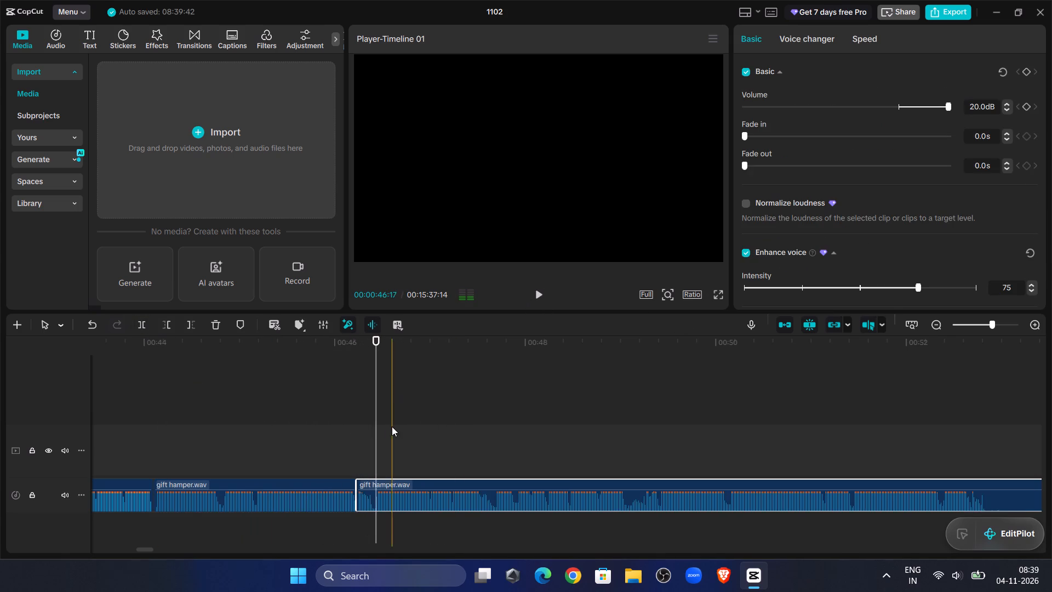
{"action": "left_click", "coordinate": [374, 428]}
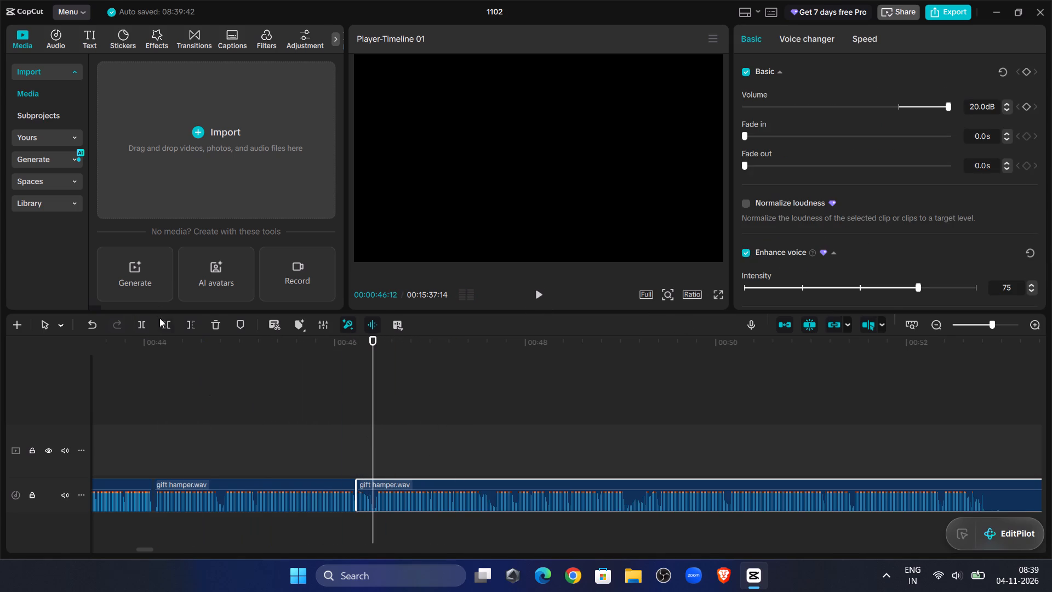
{"action": "left_click", "coordinate": [161, 320]}
{"action": "left_click_drag", "start_coordinate": [397, 480], "coordinate": [380, 486]}
Cut the audio between 00:00:48:28 and 00:00:49:06 out of gift hamper.wav and move the remaining clip back against the previous one.
{"action": "left_click", "coordinate": [333, 409]}
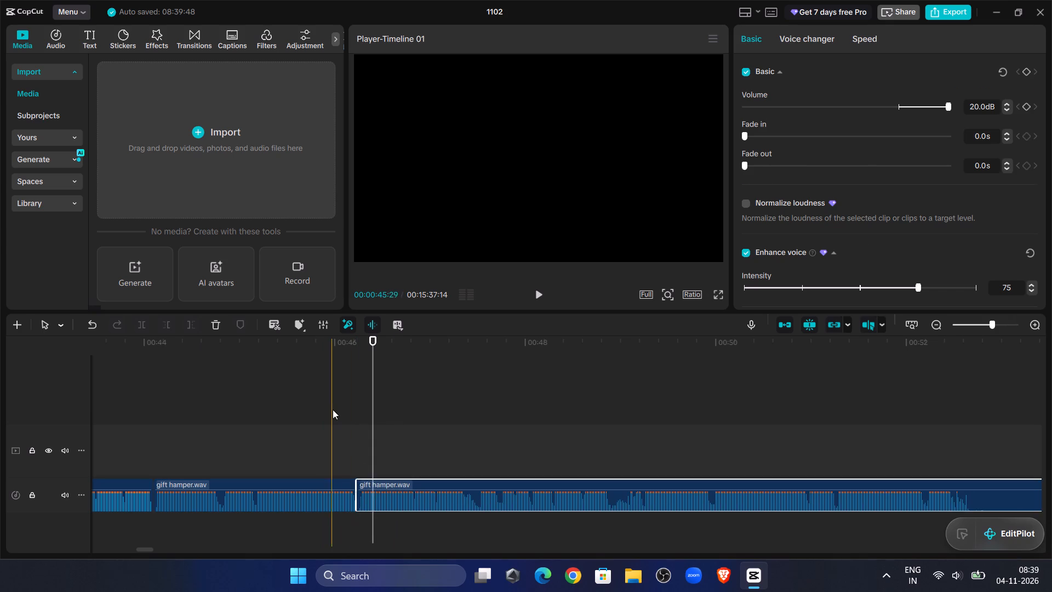
{"action": "left_click", "coordinate": [535, 298]}
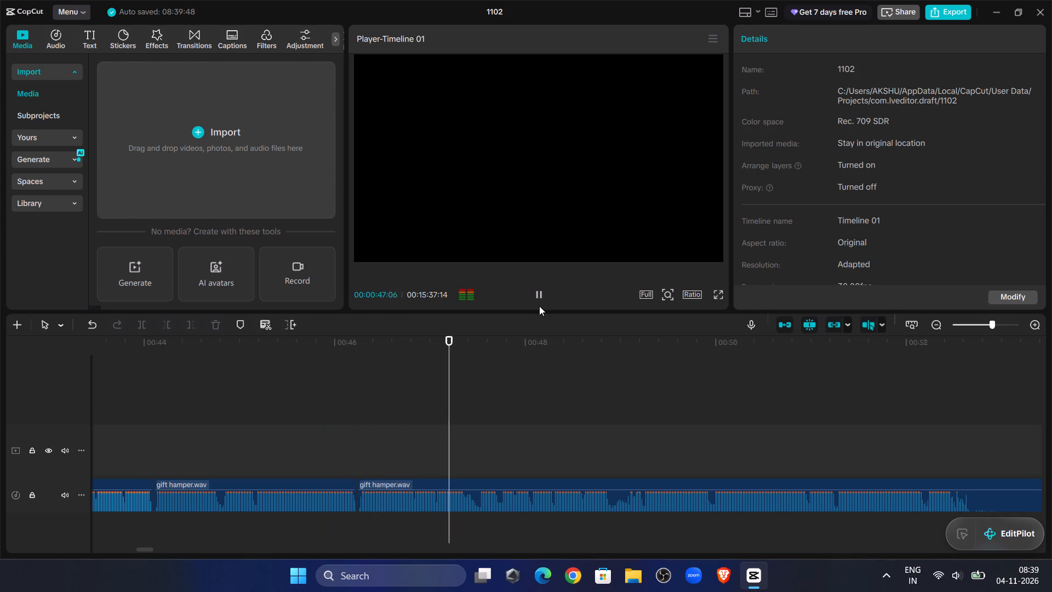
{"action": "left_click", "coordinate": [539, 306]}
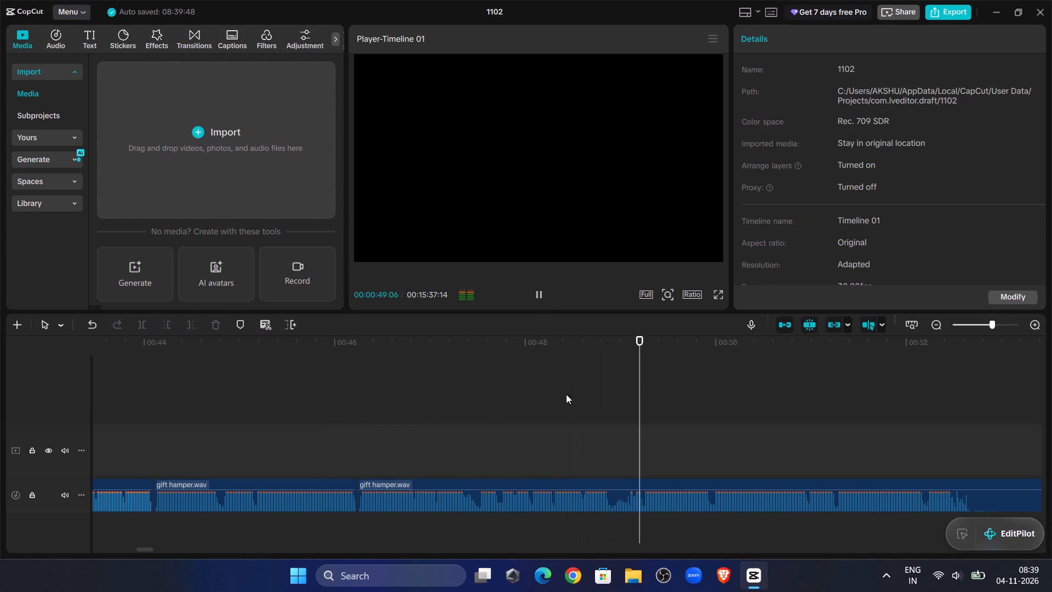
{"action": "double_click", "coordinate": [610, 438]}
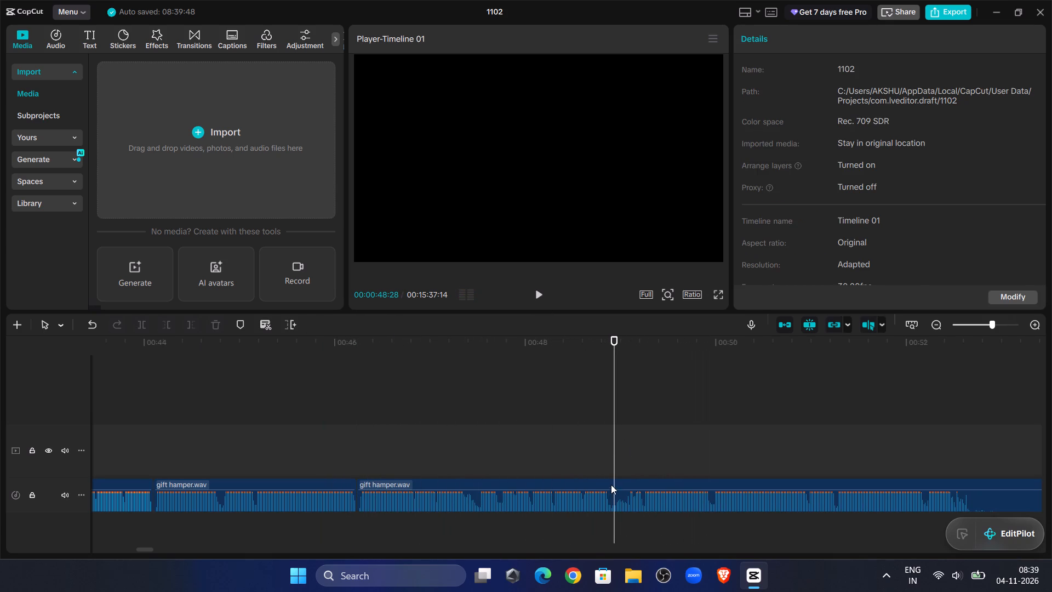
{"action": "left_click", "coordinate": [609, 487]}
{"action": "left_click", "coordinate": [133, 326]}
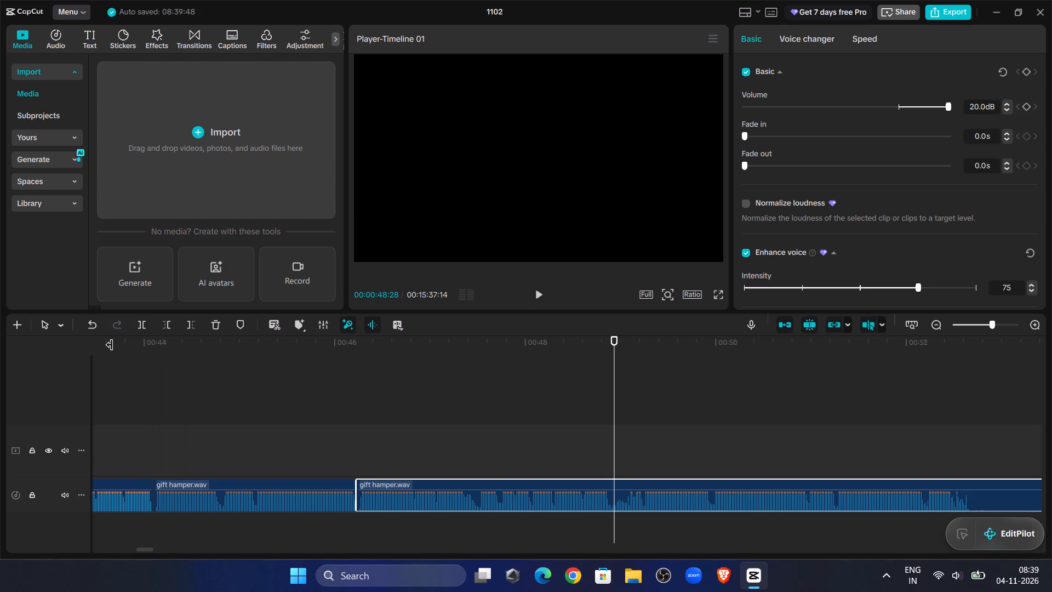
{"action": "left_click", "coordinate": [138, 329]}
{"action": "double_click", "coordinate": [540, 298]}
{"action": "double_click", "coordinate": [540, 299]}
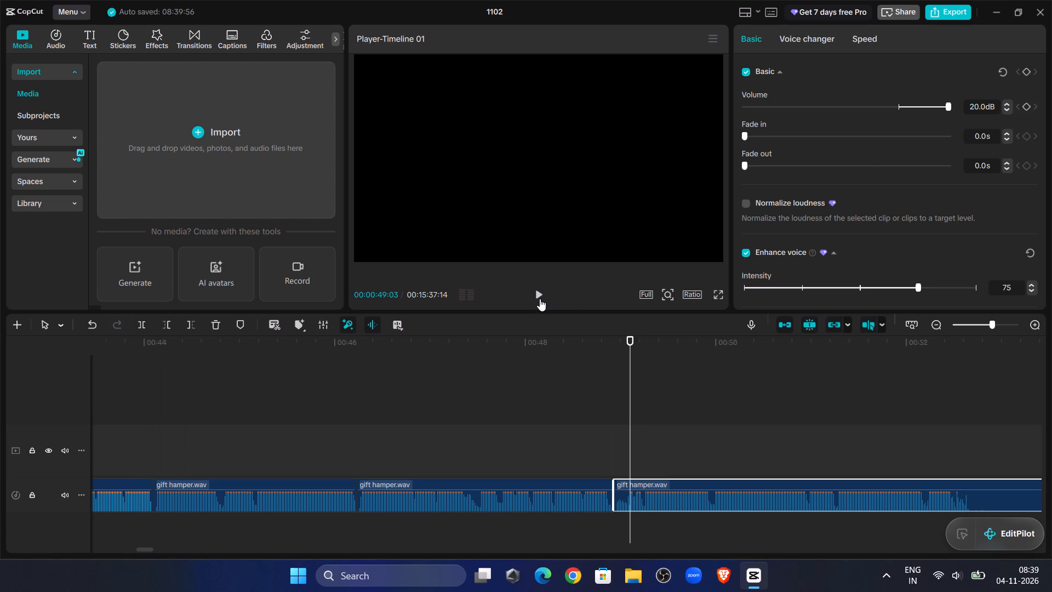
{"action": "left_click_drag", "start_coordinate": [648, 435], "coordinate": [640, 439]}
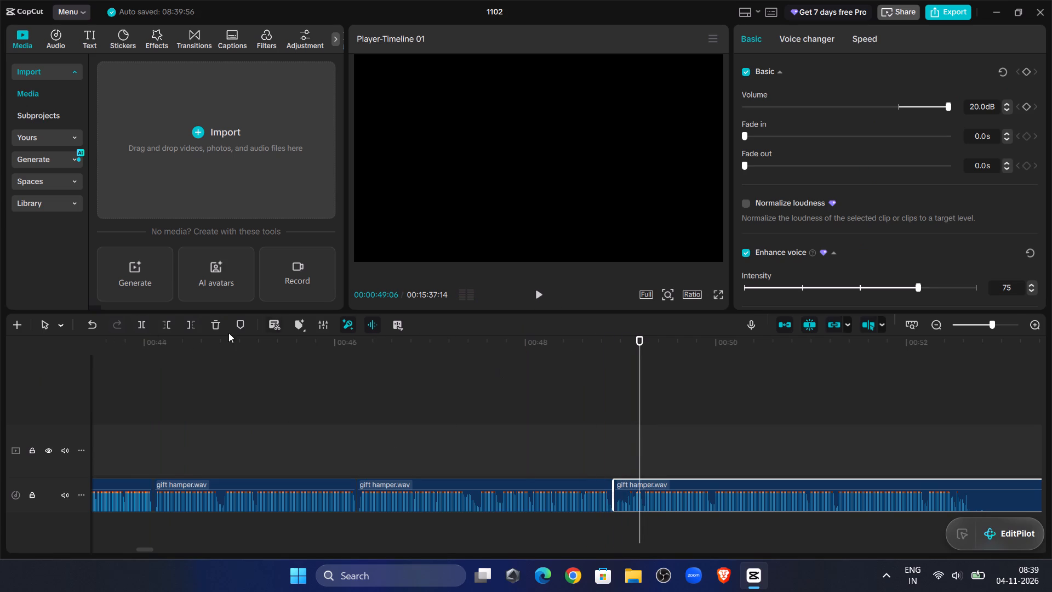
{"action": "left_click", "coordinate": [160, 323]}
{"action": "left_click_drag", "start_coordinate": [671, 485], "coordinate": [648, 486]}
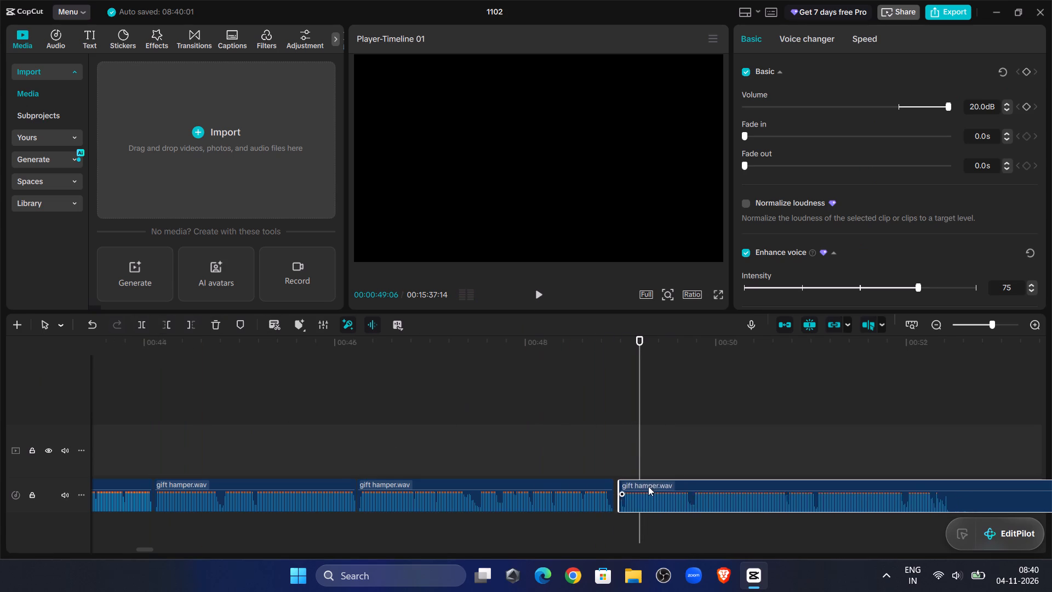
{"action": "left_click_drag", "start_coordinate": [648, 486], "coordinate": [647, 486]}
Cut the audio between 00:00:50:22 and 00:00:50:29 out of gift hamper.wav and move the remaining clip back against the previous one.
{"action": "left_click", "coordinate": [590, 432]}
{"action": "left_click", "coordinate": [553, 305]}
{"action": "left_click", "coordinate": [538, 287]}
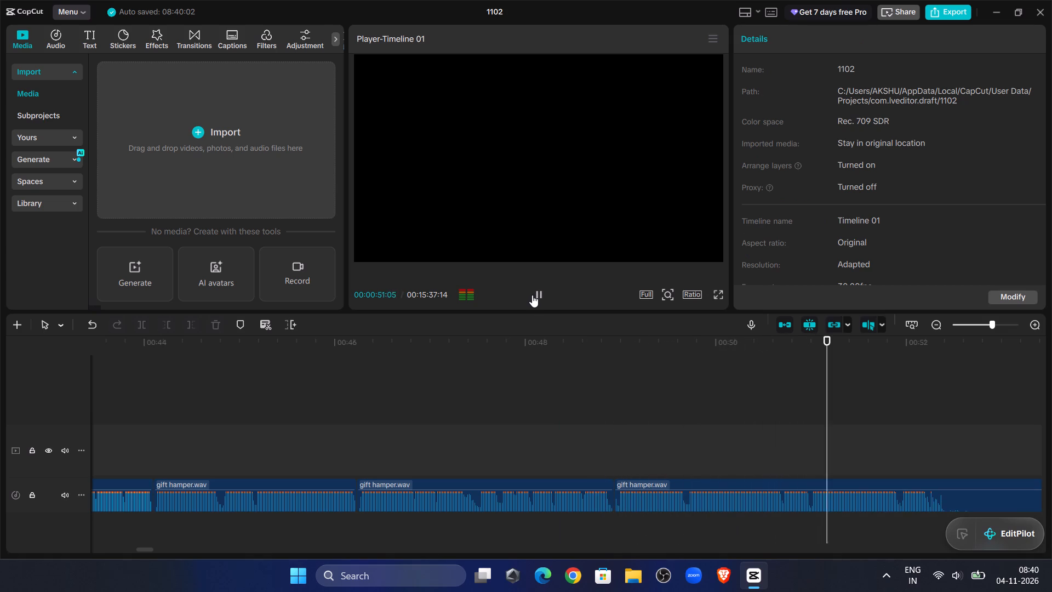
{"action": "left_click", "coordinate": [716, 438]}
{"action": "left_click", "coordinate": [542, 288]}
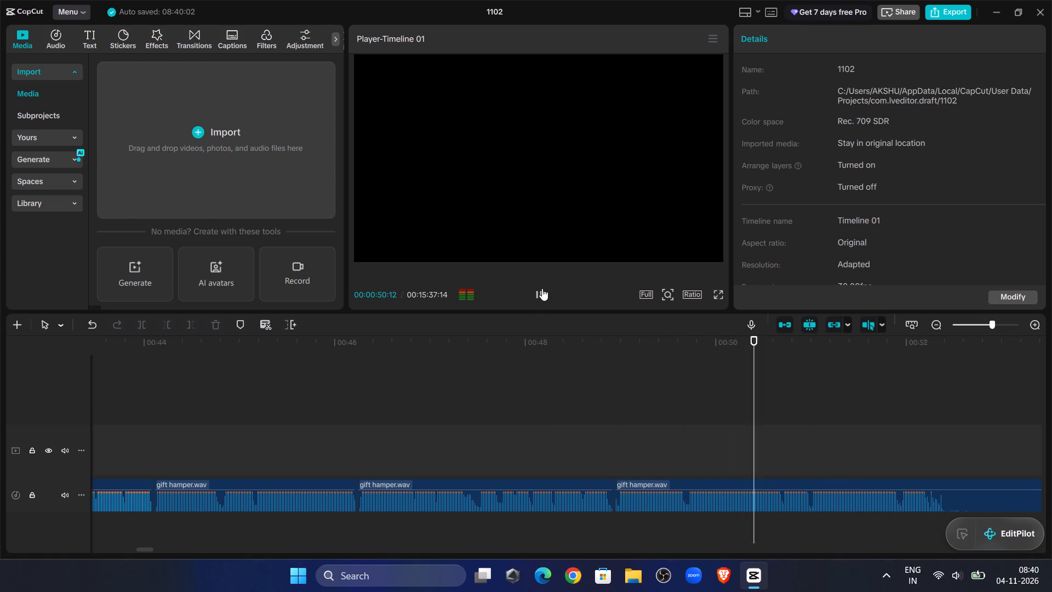
{"action": "left_click", "coordinate": [542, 288]}
{"action": "left_click", "coordinate": [759, 493]}
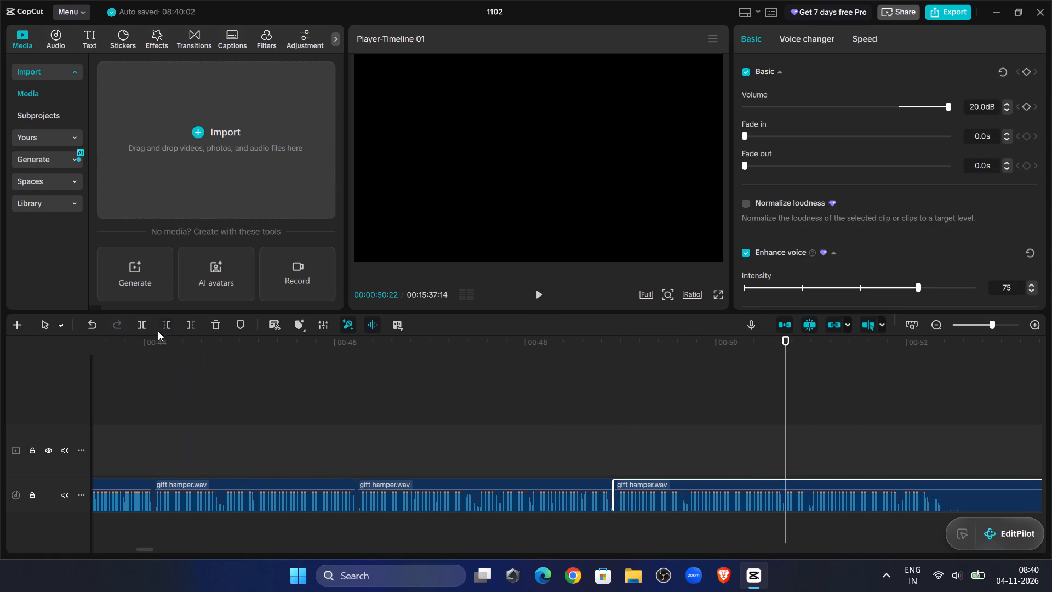
{"action": "left_click", "coordinate": [143, 331]}
{"action": "double_click", "coordinate": [540, 294]}
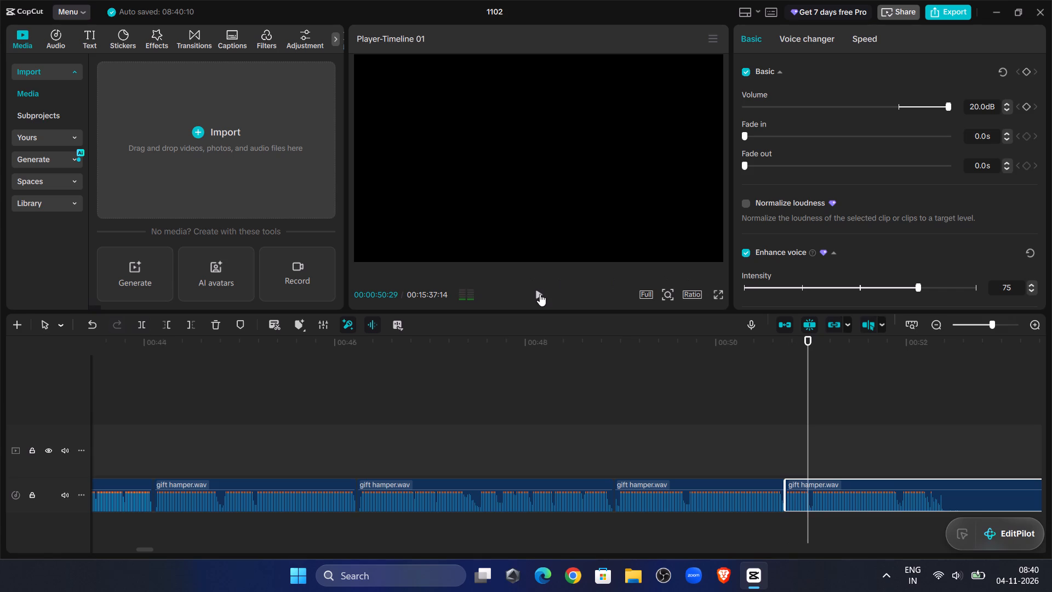
{"action": "left_click", "coordinate": [161, 323]}
{"action": "left_click_drag", "start_coordinate": [833, 485], "coordinate": [807, 488]}
Listen to gift hamper.wav from about 00:00:50 and split its last clip at about 00:00:56:02.
{"action": "left_click", "coordinate": [754, 411]}
{"action": "left_click", "coordinate": [531, 293]}
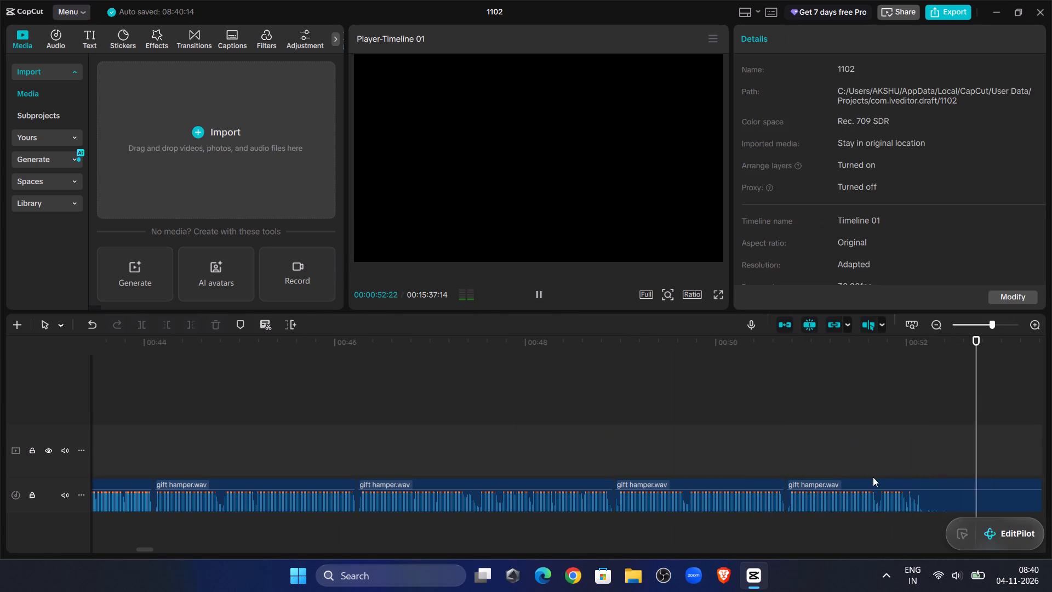
{"action": "left_click", "coordinate": [984, 325]}
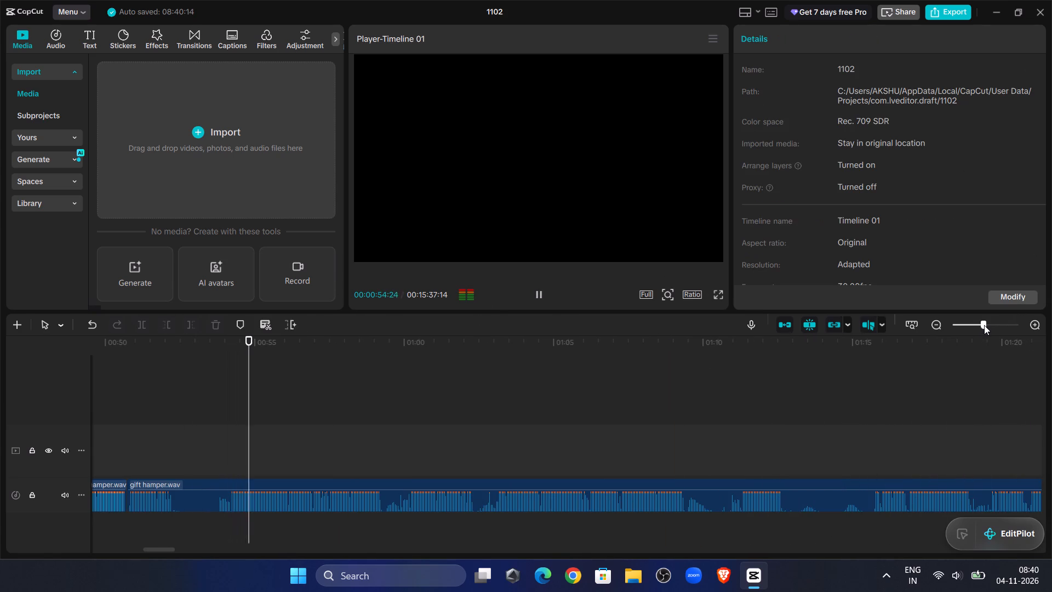
{"action": "left_click", "coordinate": [273, 452]}
{"action": "left_click", "coordinate": [539, 297]}
{"action": "left_click", "coordinate": [539, 297]}
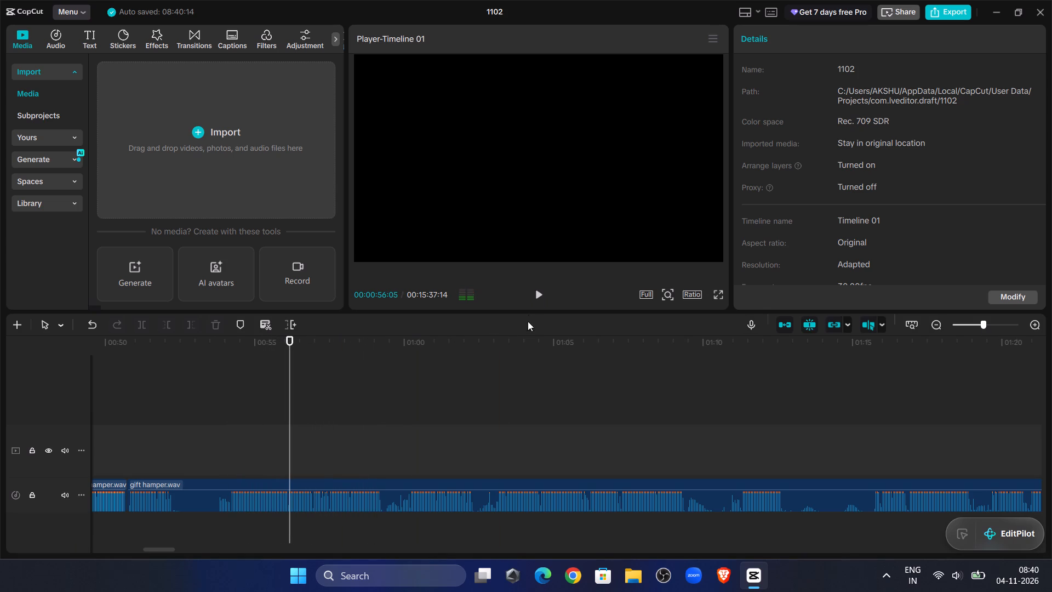
{"action": "left_click", "coordinate": [997, 323]}
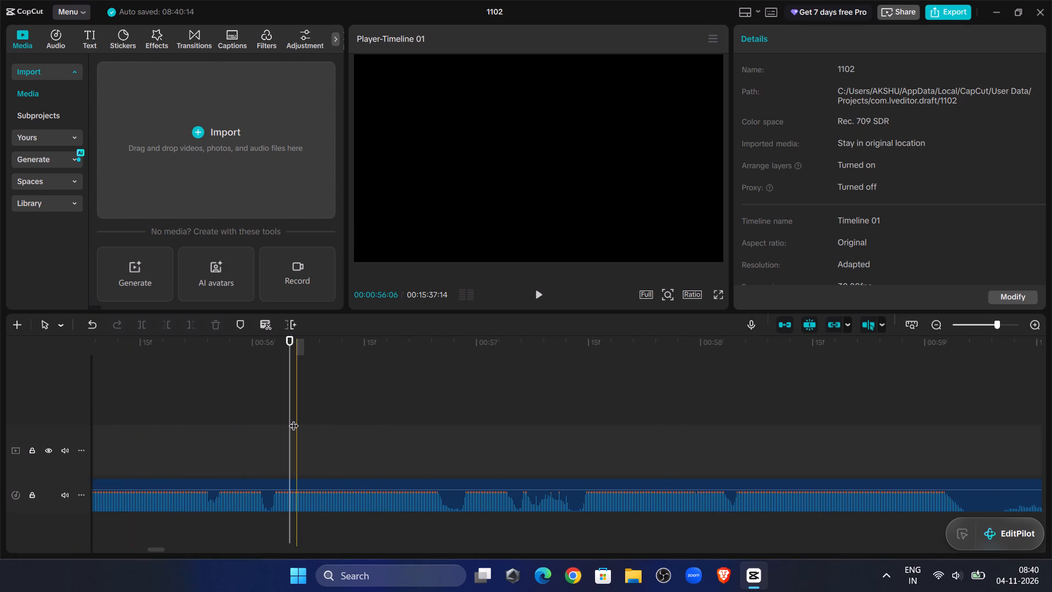
{"action": "left_click_drag", "start_coordinate": [294, 419], "coordinate": [268, 423]}
{"action": "left_click", "coordinate": [292, 504]}
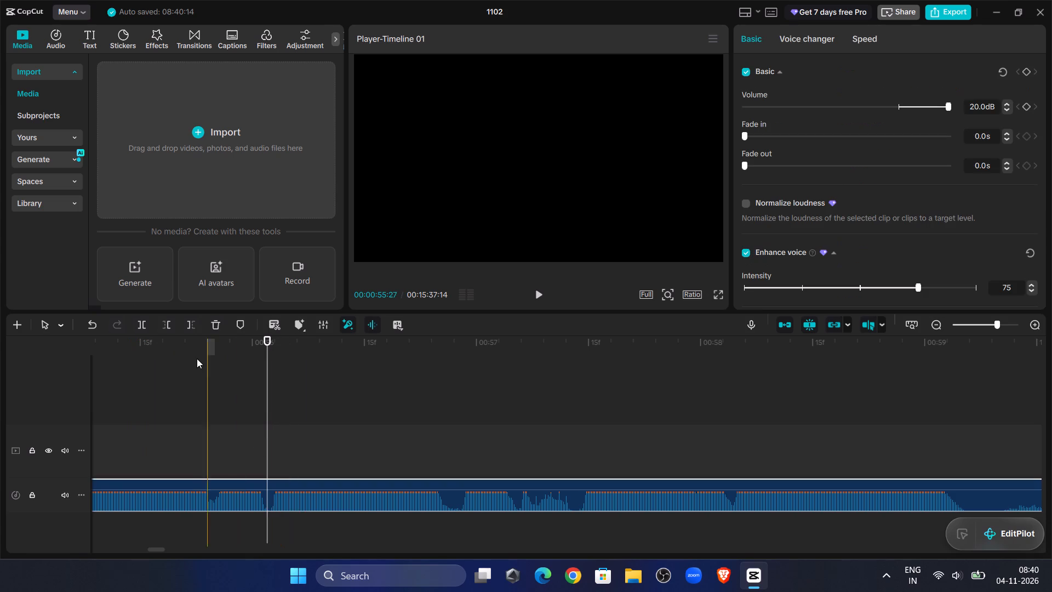
{"action": "left_click", "coordinate": [141, 322]}
Replay from about 00:00:49, delete the gift hamper.wav segment between about 00:00:50:22 and 00:00:56:02, and move the remaining clip back against the previous one.
{"action": "left_click", "coordinate": [167, 374]}
{"action": "left_click_drag", "start_coordinate": [167, 374], "coordinate": [100, 358]}
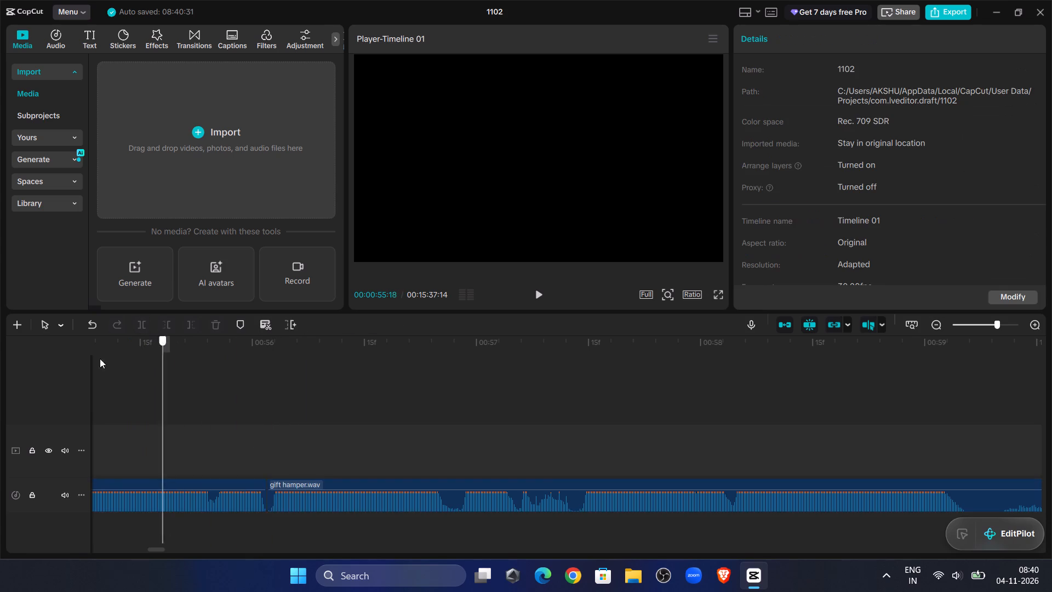
{"action": "left_click_drag", "start_coordinate": [100, 358], "coordinate": [438, 425]}
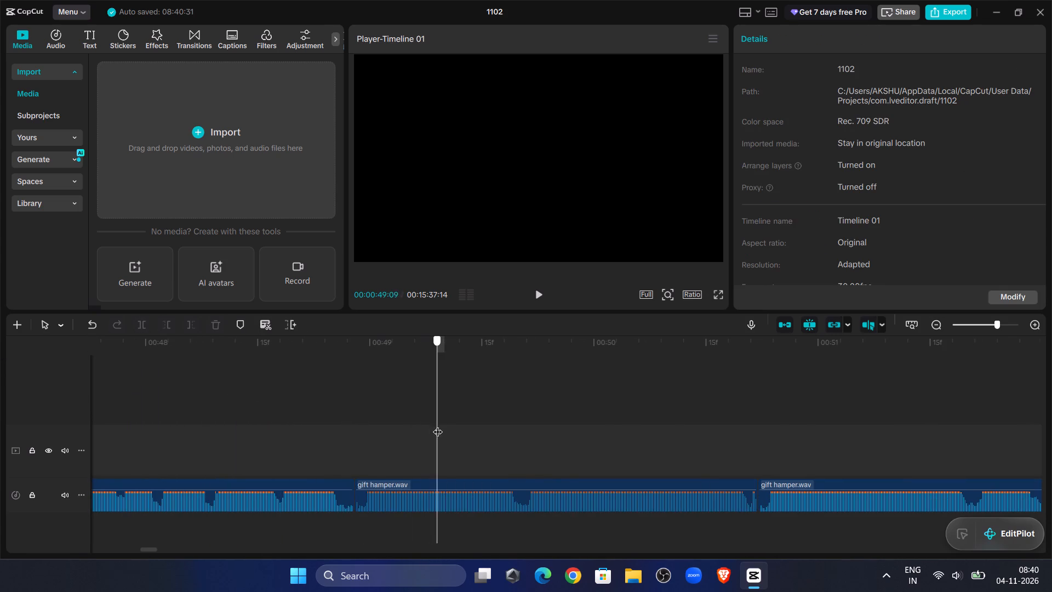
{"action": "left_click_drag", "start_coordinate": [438, 425], "coordinate": [441, 425]}
{"action": "left_click", "coordinate": [545, 297]}
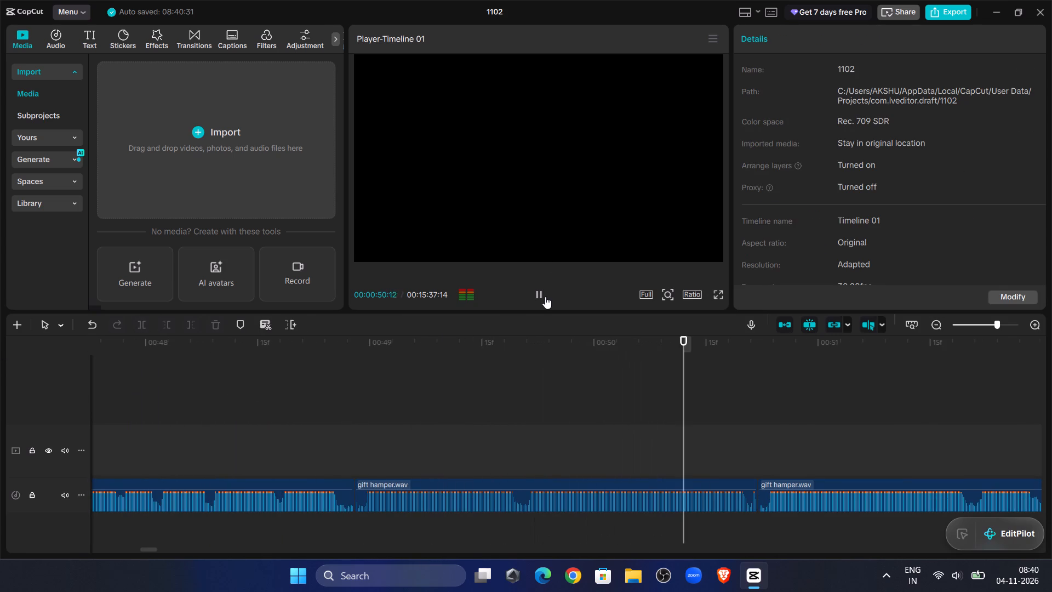
{"action": "left_click", "coordinate": [545, 297]}
{"action": "left_click", "coordinate": [984, 327]}
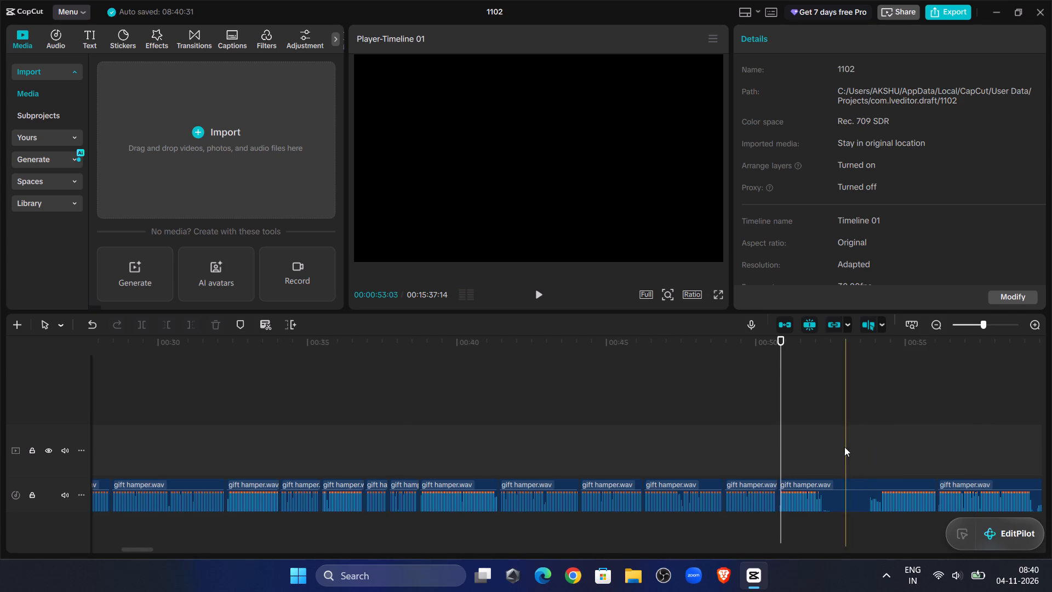
{"action": "left_click", "coordinate": [822, 491]}
{"action": "key", "text": "Delete"}
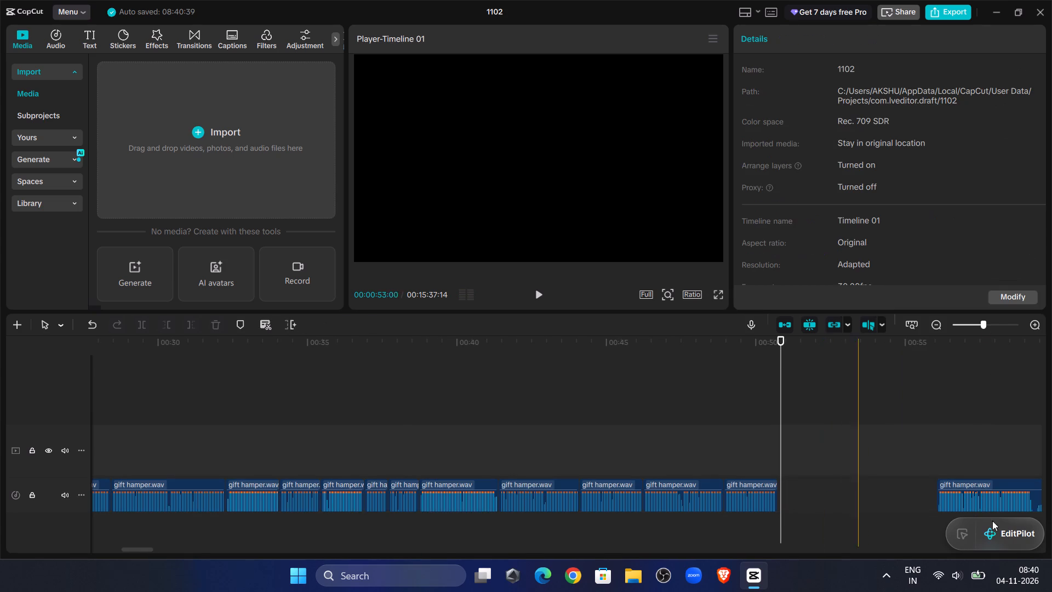
{"action": "left_click", "coordinate": [990, 481]}
{"action": "left_click_drag", "start_coordinate": [1000, 482], "coordinate": [844, 487]}
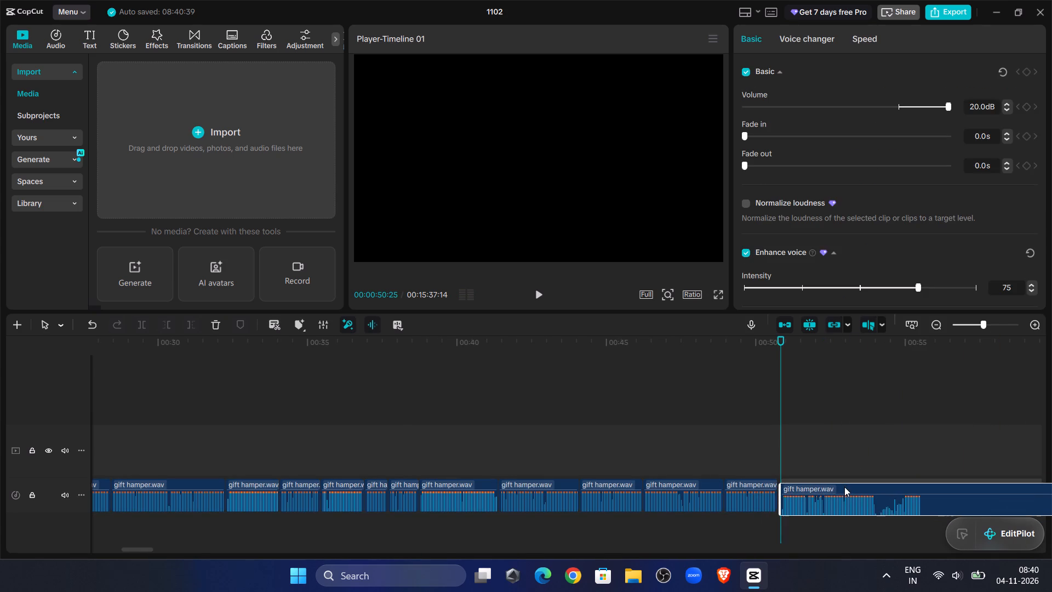
{"action": "left_click_drag", "start_coordinate": [844, 487], "coordinate": [838, 487]}
Cut the audio between 00:00:53:29 and 00:00:57:21 out of gift hamper.wav and move the remaining clip back against the previous one.
{"action": "left_click", "coordinate": [754, 406]}
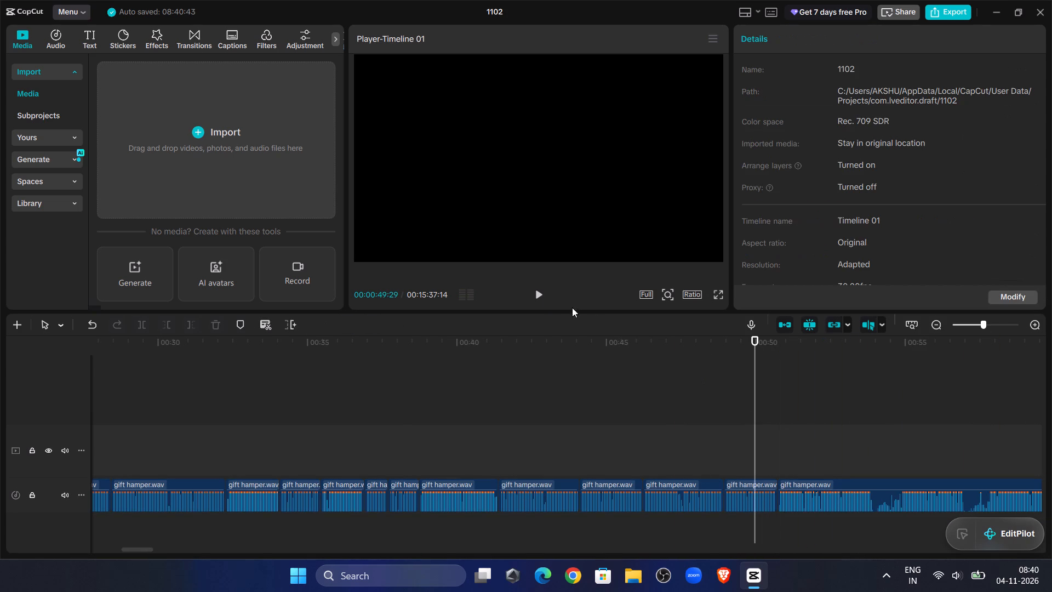
{"action": "left_click", "coordinate": [546, 296]}
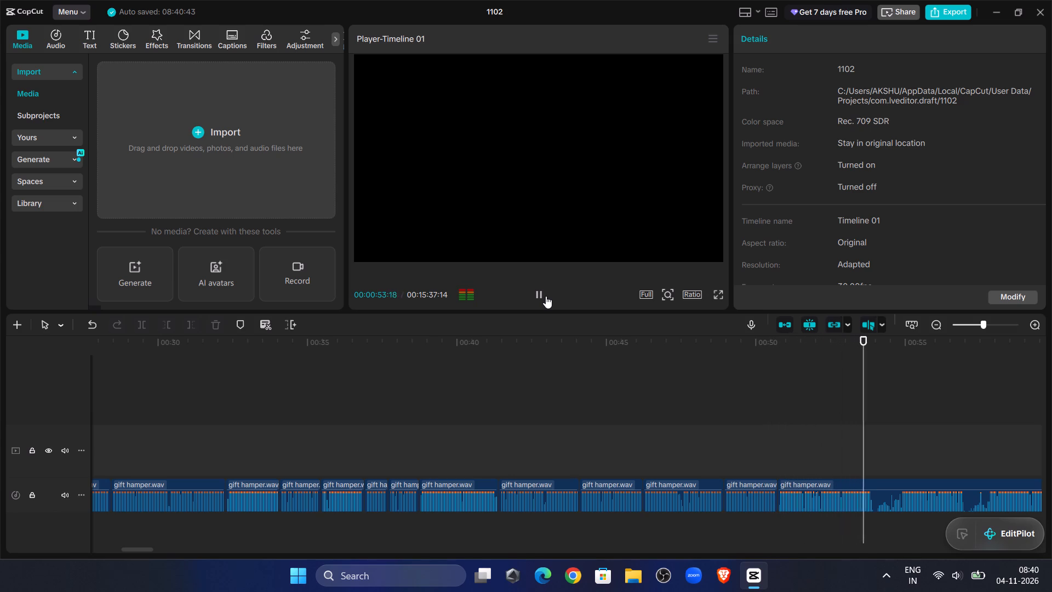
{"action": "left_click", "coordinate": [546, 296]}
{"action": "left_click", "coordinate": [878, 442]}
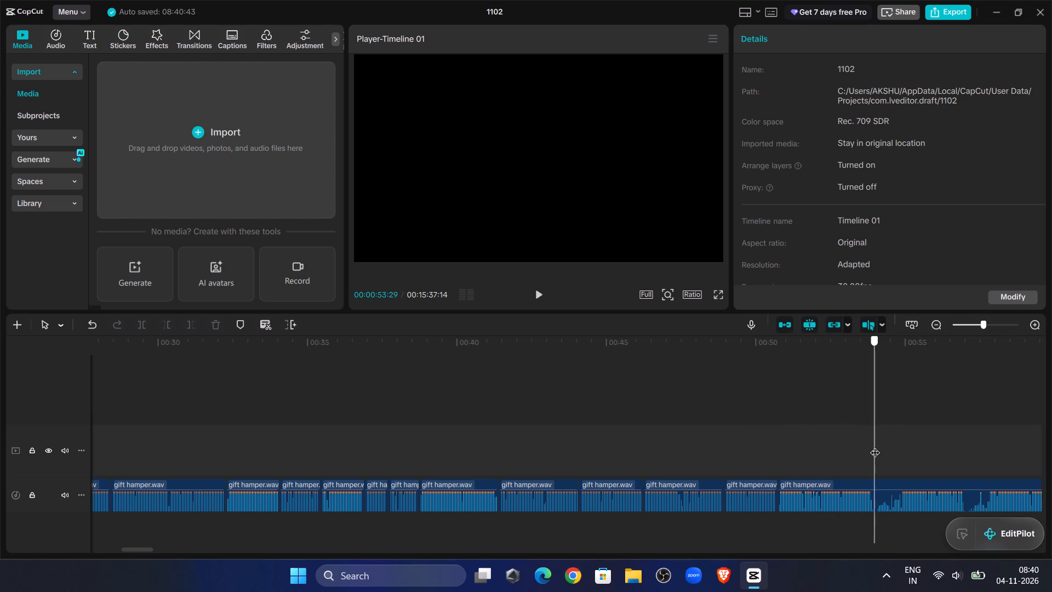
{"action": "left_click", "coordinate": [878, 489]}
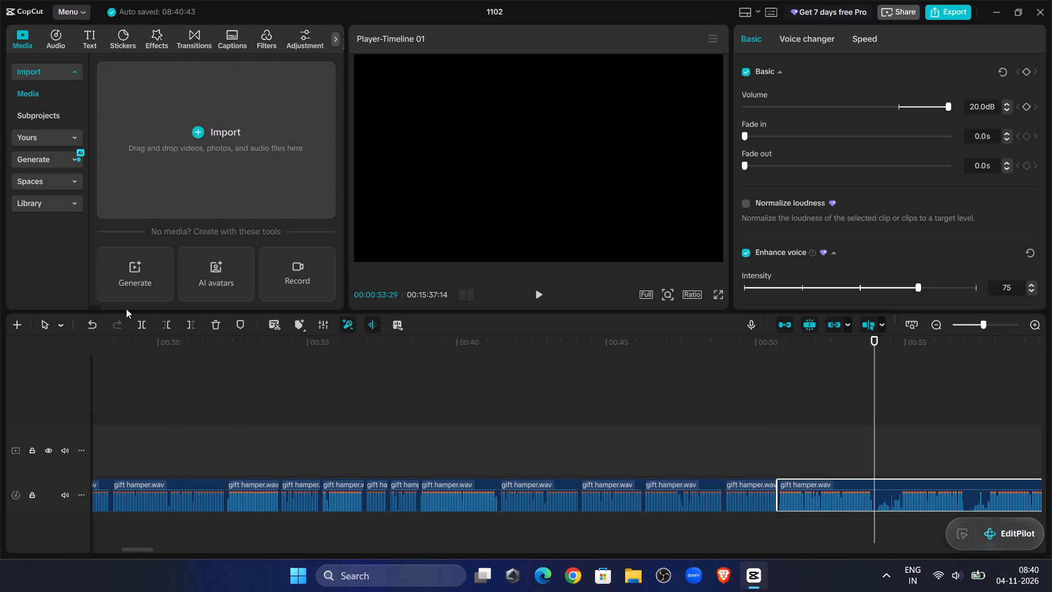
{"action": "left_click", "coordinate": [141, 323]}
{"action": "left_click", "coordinate": [531, 295]}
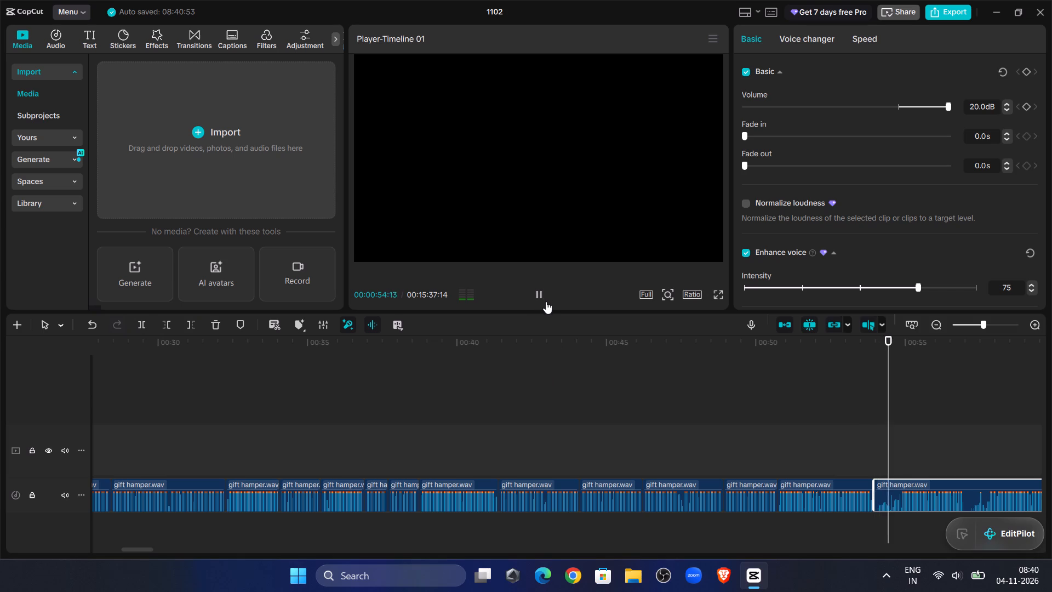
{"action": "left_click_drag", "start_coordinate": [151, 547], "coordinate": [166, 548]}
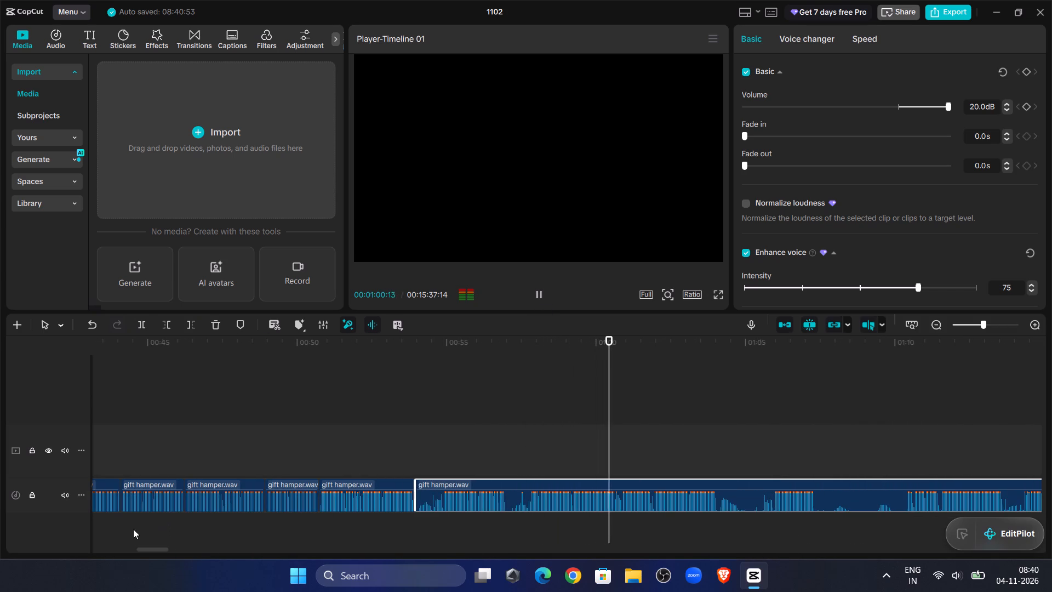
{"action": "left_click", "coordinate": [506, 424]}
{"action": "left_click_drag", "start_coordinate": [506, 424], "coordinate": [527, 437]}
{"action": "left_click", "coordinate": [538, 500]}
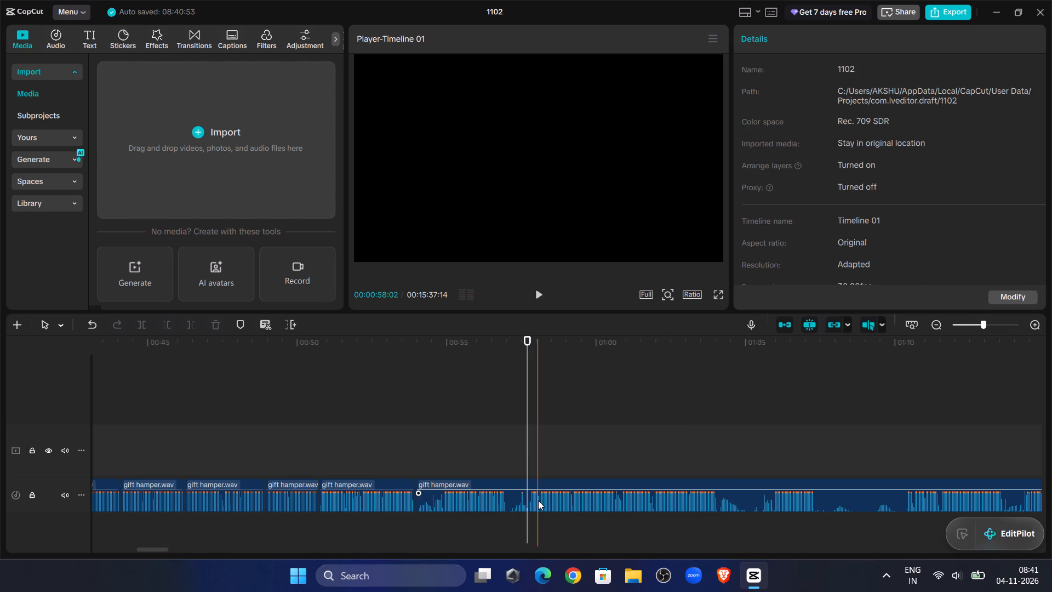
{"action": "left_click", "coordinate": [171, 330]}
{"action": "left_click_drag", "start_coordinate": [564, 483], "coordinate": [487, 480]}
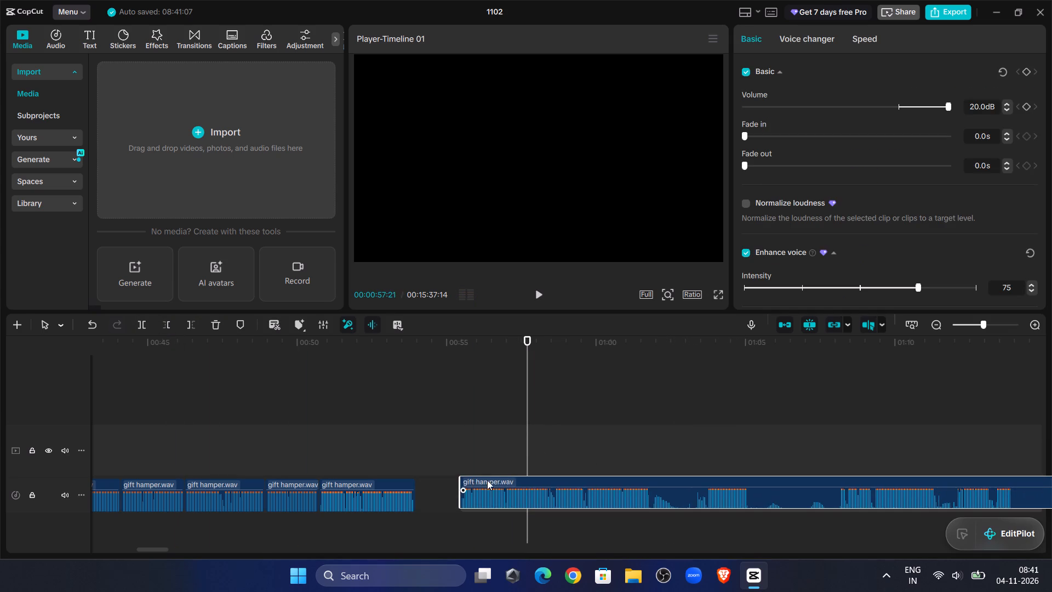
{"action": "left_click_drag", "start_coordinate": [487, 480], "coordinate": [454, 493]}
Split the last gift hamper.wav clip at about 00:00:56:26 and remove the audio from there up to about 00:00:57:02.
{"action": "left_click", "coordinate": [399, 418]}
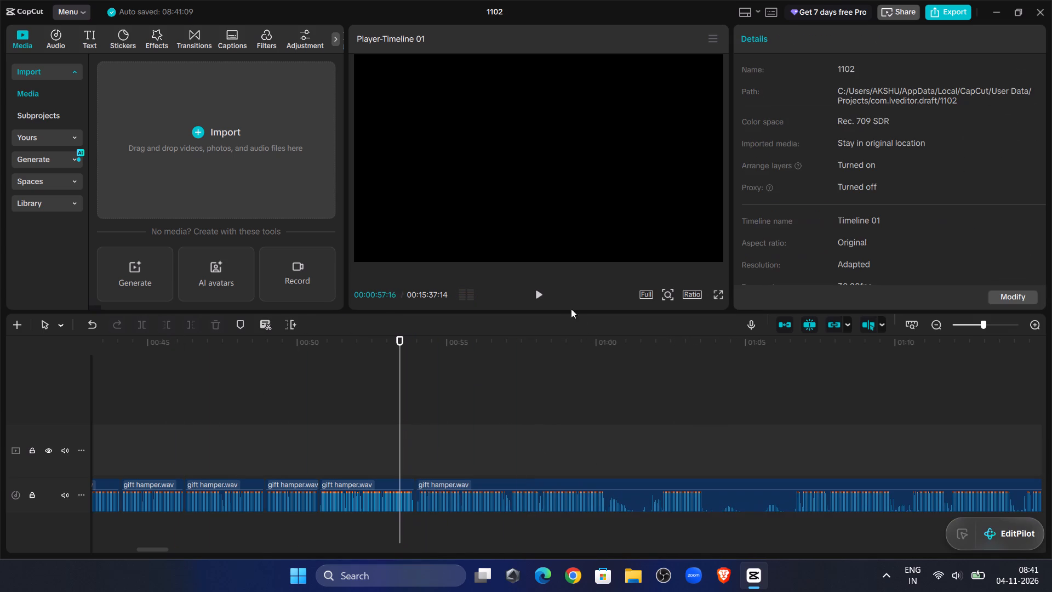
{"action": "left_click", "coordinate": [547, 294]}
{"action": "left_click", "coordinate": [988, 325]}
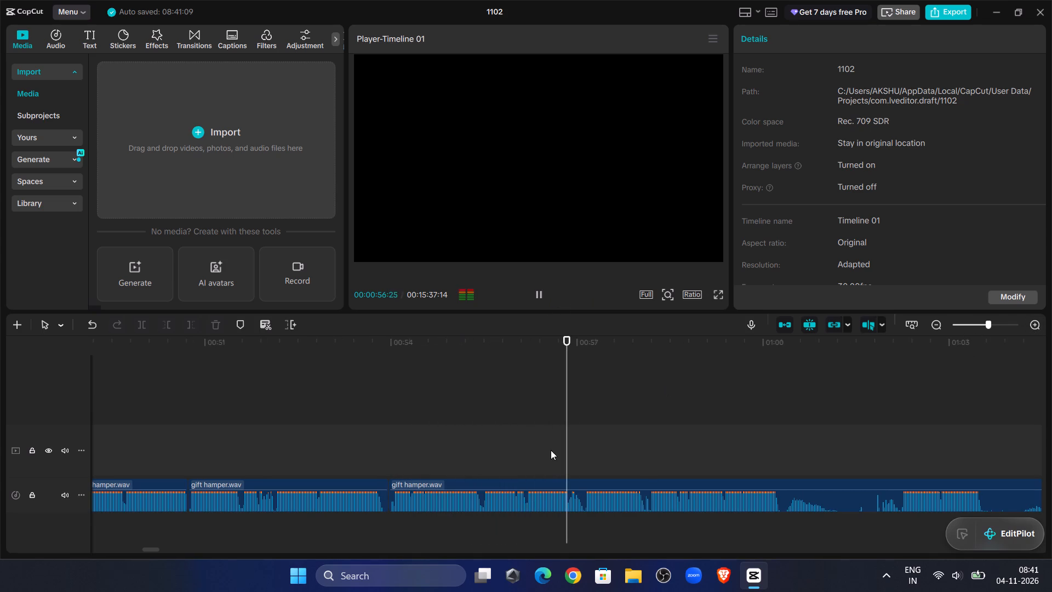
{"action": "left_click", "coordinate": [567, 447]}
{"action": "left_click_drag", "start_coordinate": [567, 447], "coordinate": [571, 448]}
{"action": "left_click", "coordinate": [578, 499]}
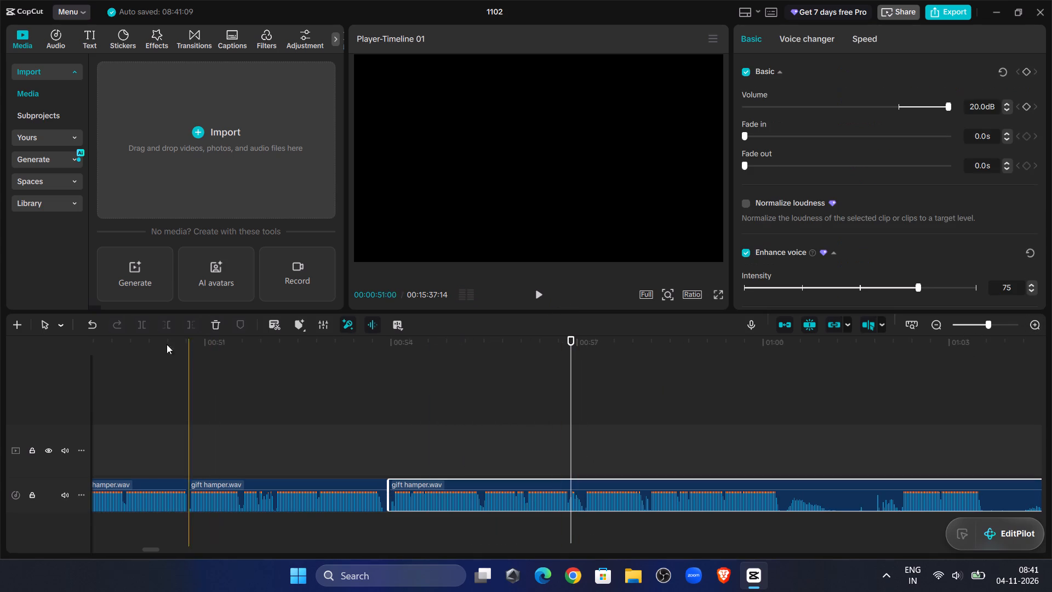
{"action": "left_click", "coordinate": [139, 326]}
{"action": "double_click", "coordinate": [539, 295]}
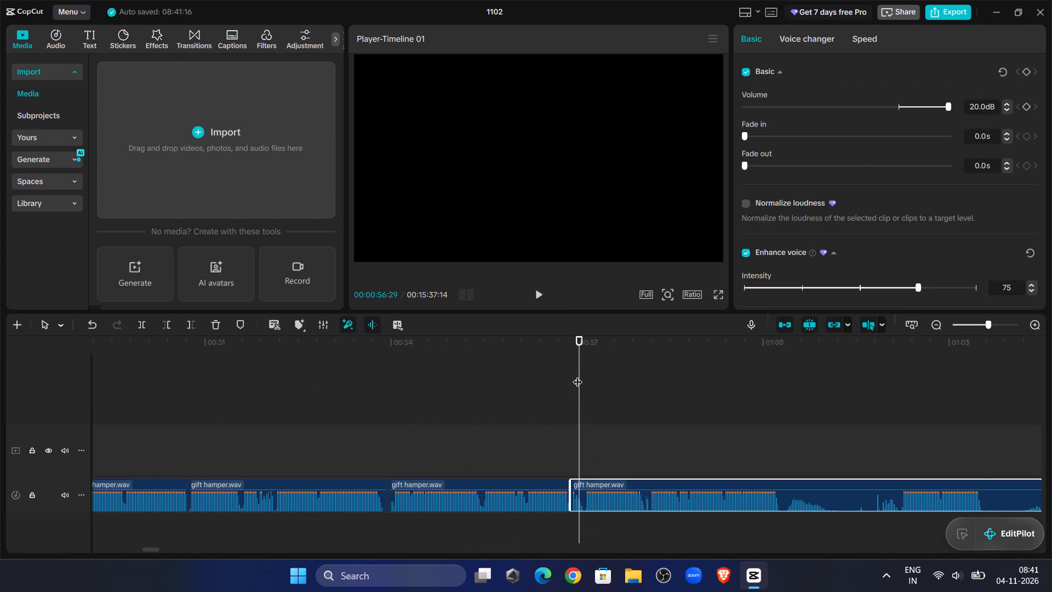
{"action": "left_click_drag", "start_coordinate": [579, 376], "coordinate": [584, 387]}
{"action": "left_click", "coordinate": [173, 325]}
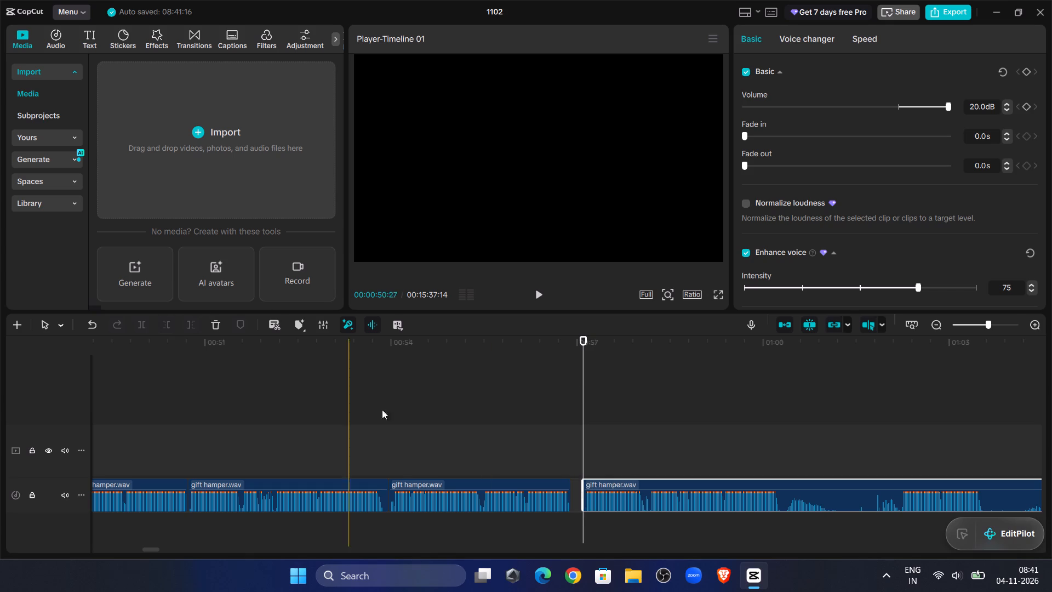
Trim the end of the gift hamper.wav clip before 00:00:54 to about 00:00:53:27 and move the following clip back against it.
{"action": "left_click", "coordinate": [324, 400]}
{"action": "left_click", "coordinate": [540, 299]}
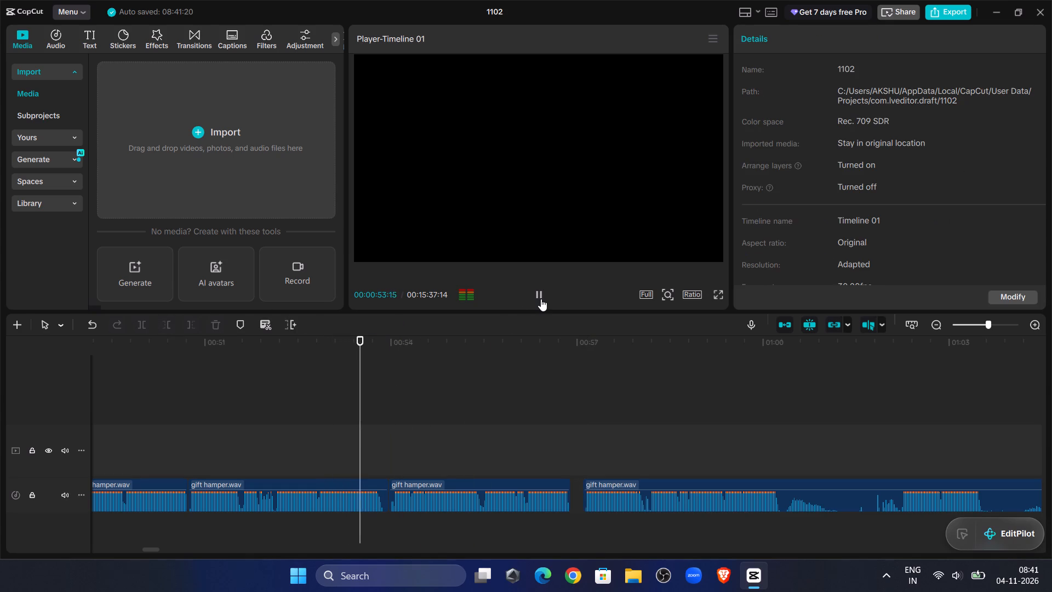
{"action": "left_click", "coordinate": [541, 299]}
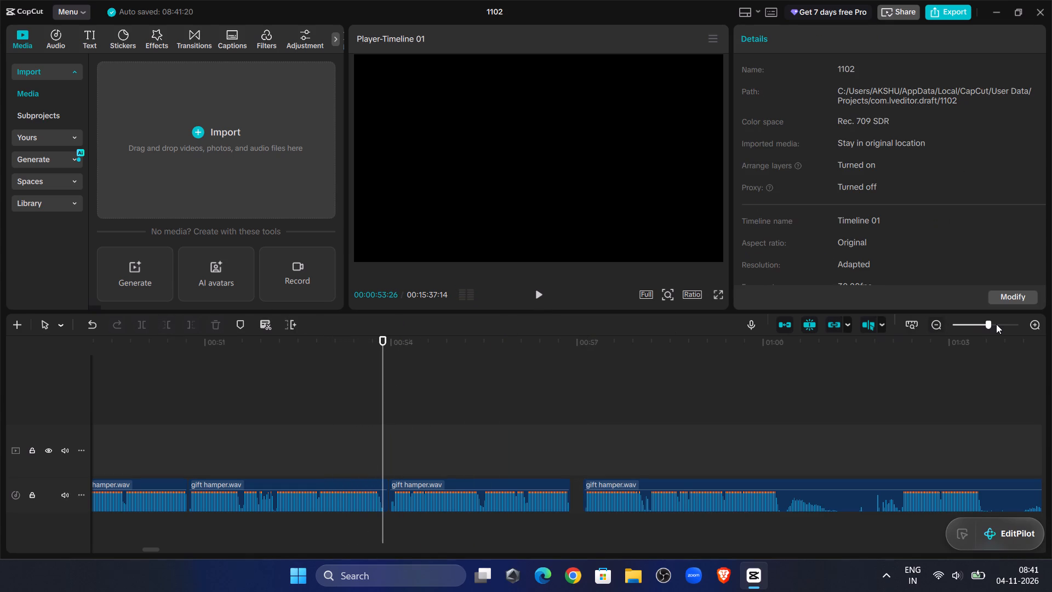
{"action": "left_click", "coordinate": [997, 324]}
{"action": "left_click", "coordinate": [391, 418]}
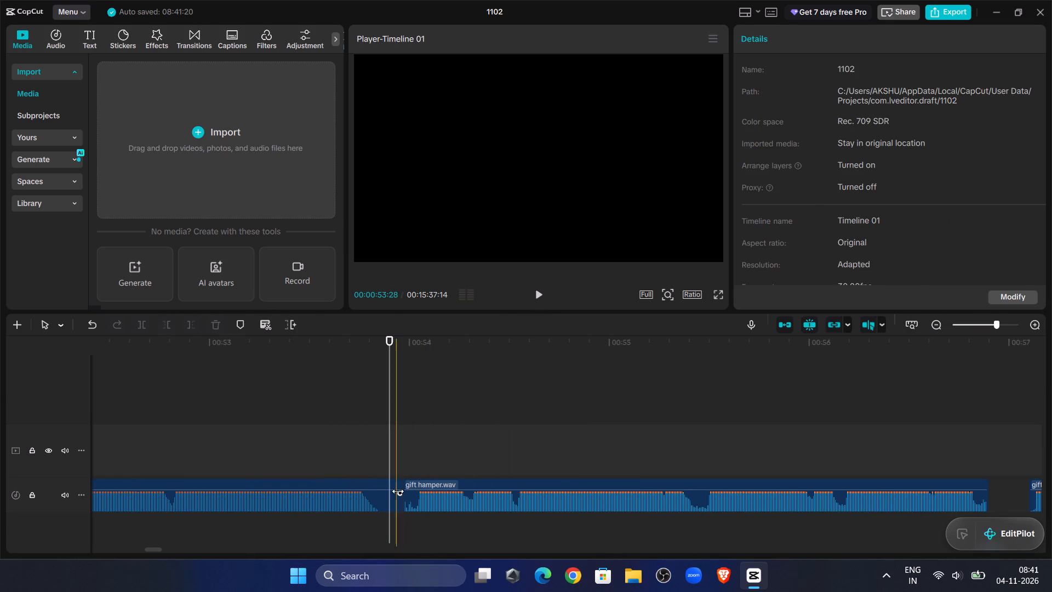
{"action": "left_click", "coordinate": [390, 497]}
{"action": "left_click", "coordinate": [188, 331]}
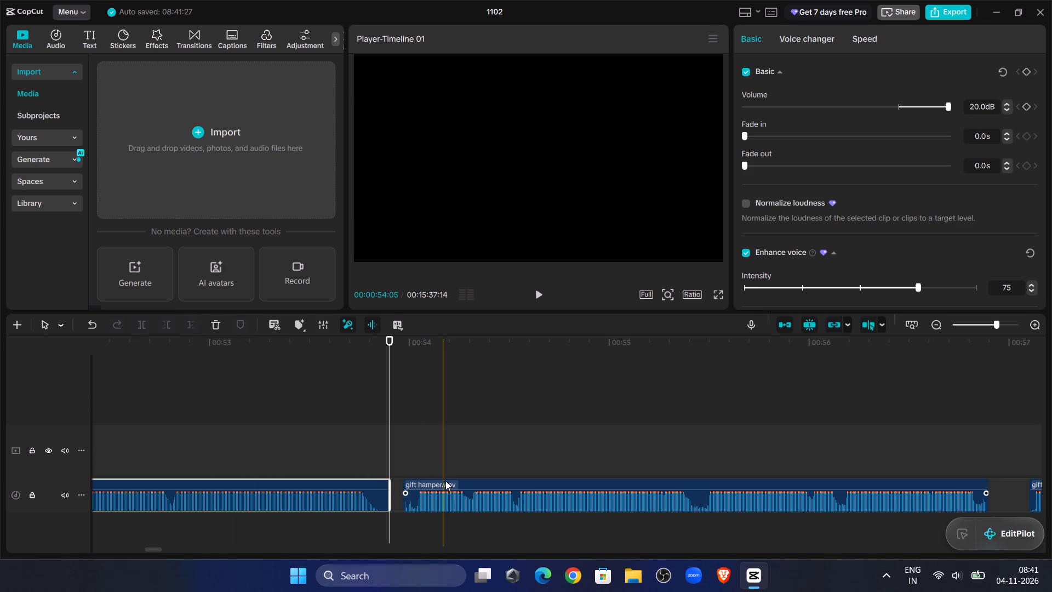
{"action": "left_click", "coordinate": [445, 481]}
{"action": "left_click_drag", "start_coordinate": [447, 481], "coordinate": [437, 485]}
Replay the join near 00:00:54 and move the last gift hamper.wav clip back to close the gap just before 00:00:57.
{"action": "left_click", "coordinate": [305, 392]}
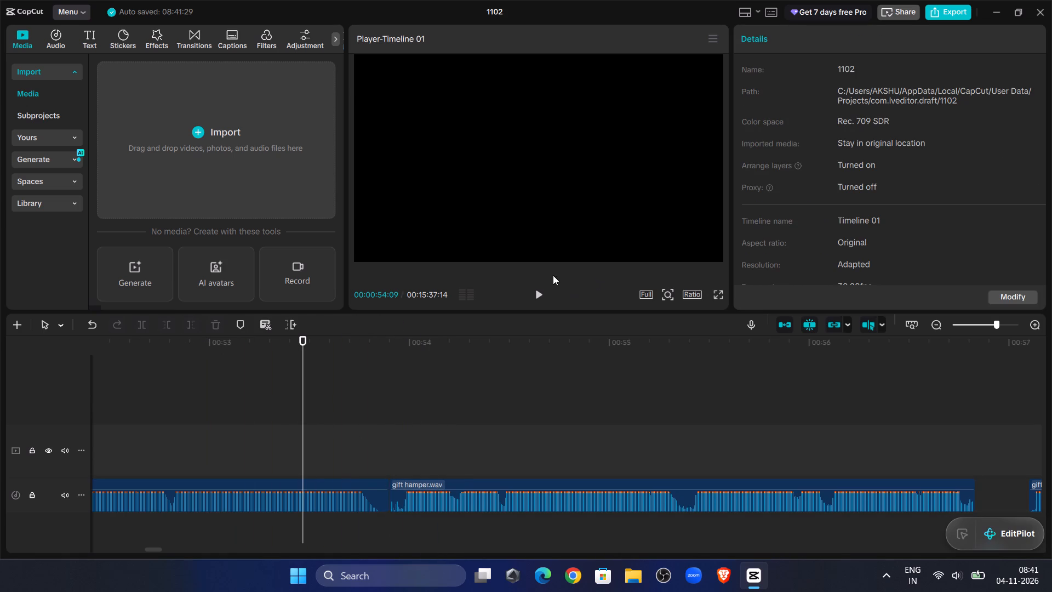
{"action": "left_click", "coordinate": [525, 299]}
{"action": "left_click", "coordinate": [529, 299]}
{"action": "left_click", "coordinate": [534, 299]}
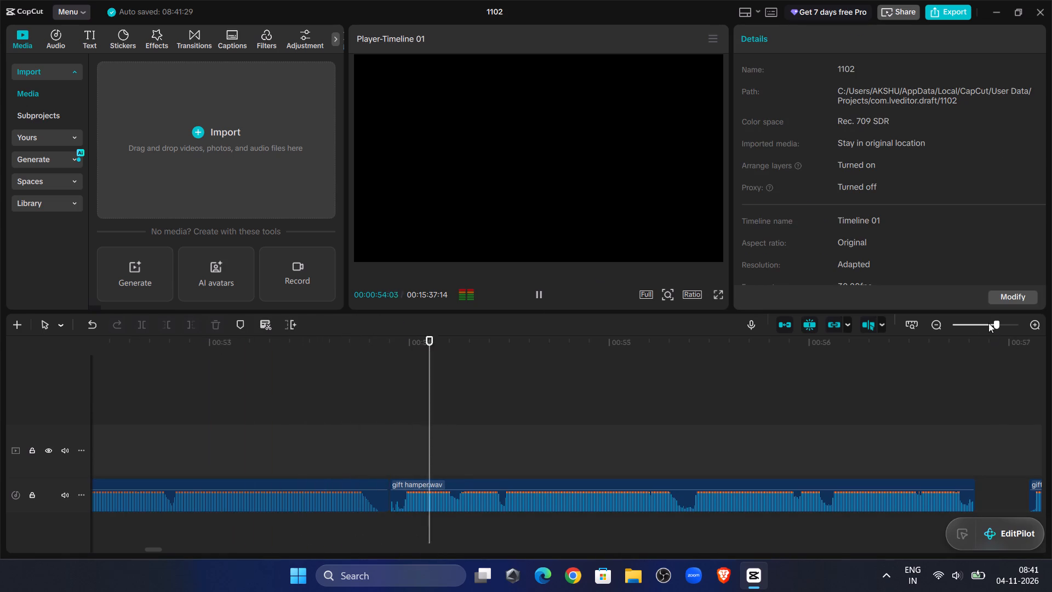
{"action": "left_click", "coordinate": [988, 323]}
{"action": "left_click", "coordinate": [675, 482]}
{"action": "left_click_drag", "start_coordinate": [683, 482], "coordinate": [672, 487]}
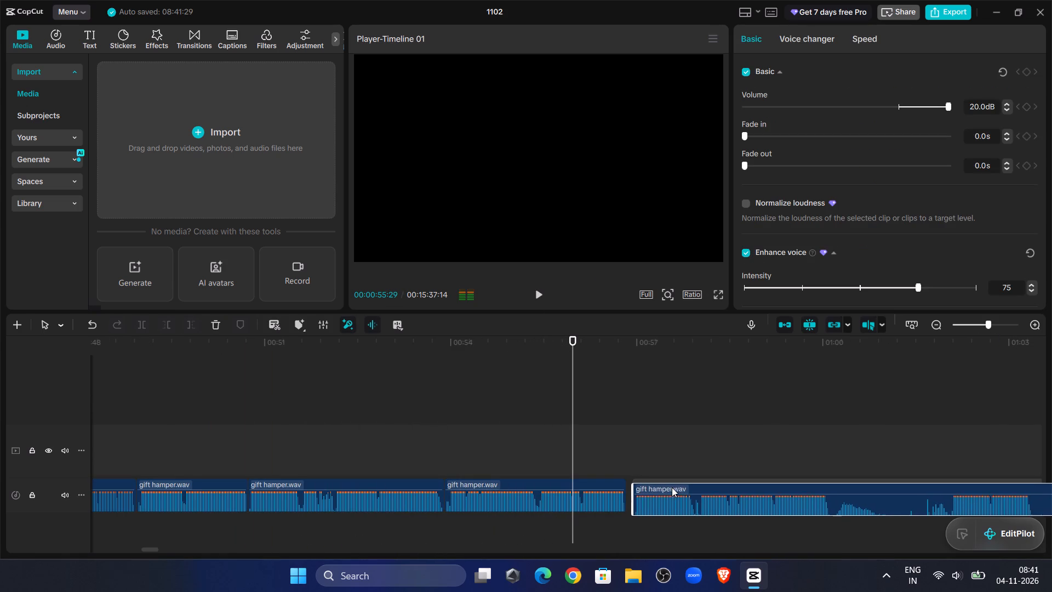
{"action": "left_click_drag", "start_coordinate": [672, 487], "coordinate": [668, 488]}
Cut the audio between about 00:00:57:21 and 00:00:57:26 out of gift hamper.wav and move the remaining clip back against the previous one.
{"action": "left_click", "coordinate": [538, 288]}
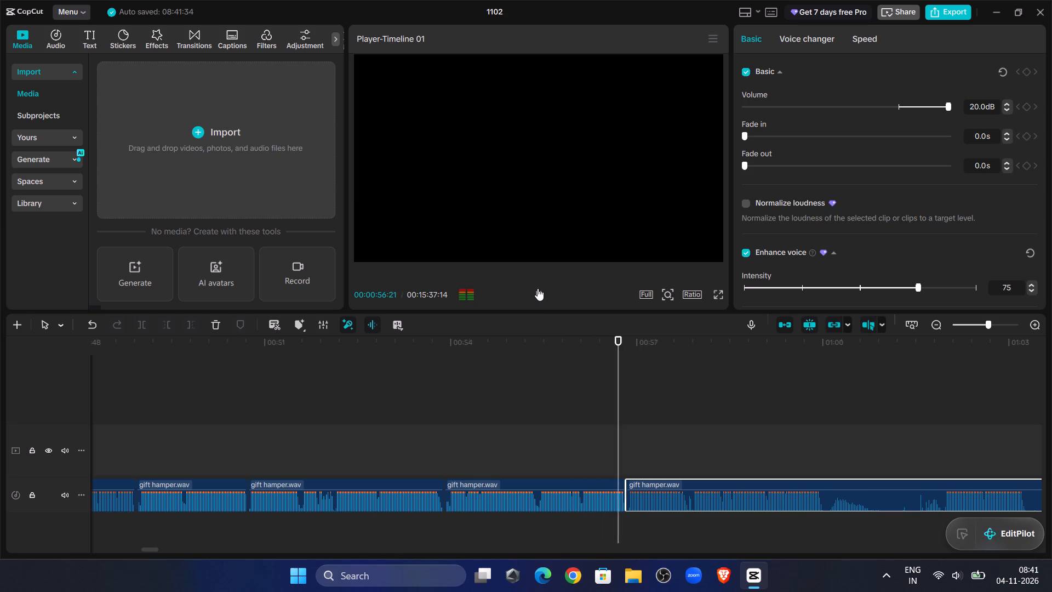
{"action": "left_click", "coordinate": [643, 418]}
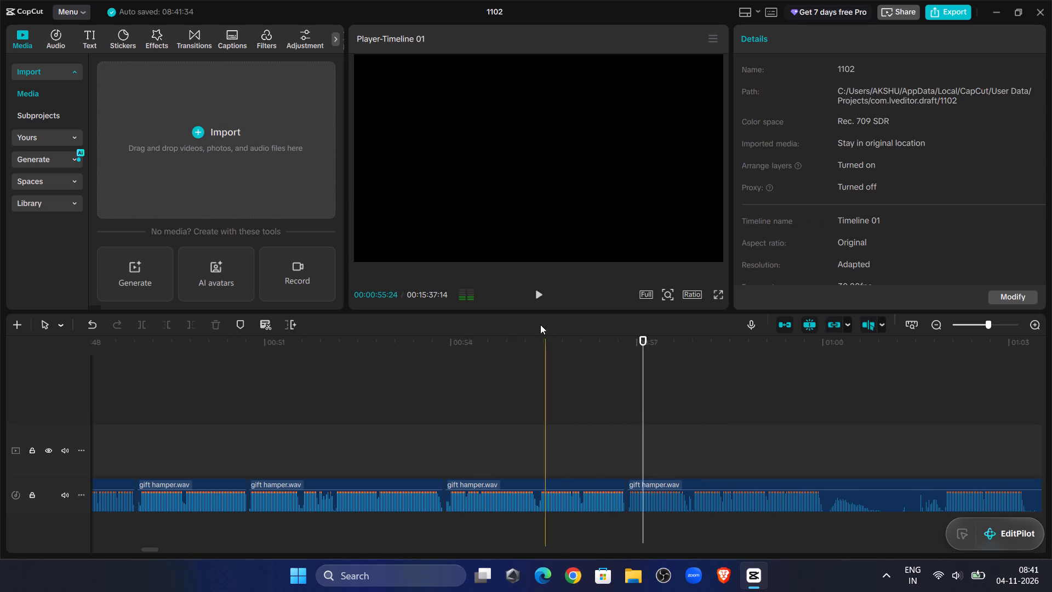
{"action": "left_click", "coordinate": [539, 295]}
{"action": "left_click", "coordinate": [539, 295]}
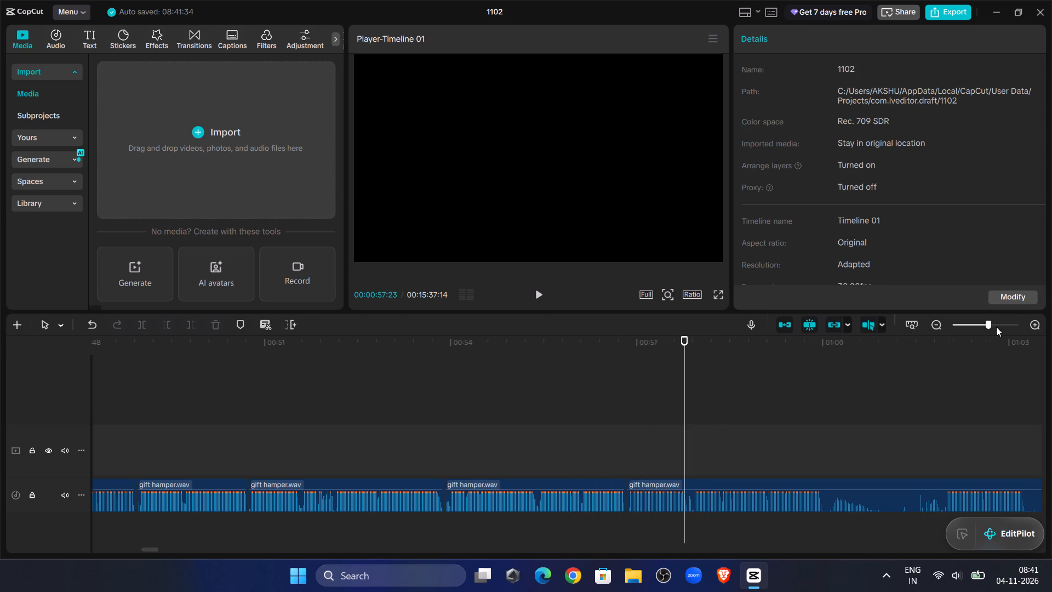
{"action": "double_click", "coordinate": [996, 327]}
{"action": "left_click", "coordinate": [667, 421]}
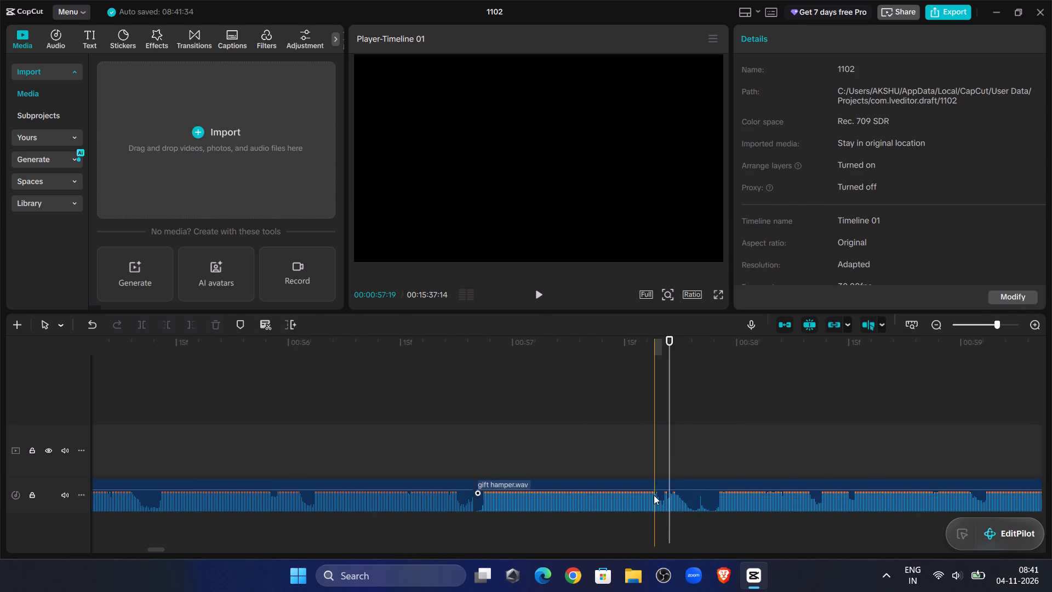
{"action": "left_click", "coordinate": [654, 496]}
{"action": "left_click", "coordinate": [143, 323]}
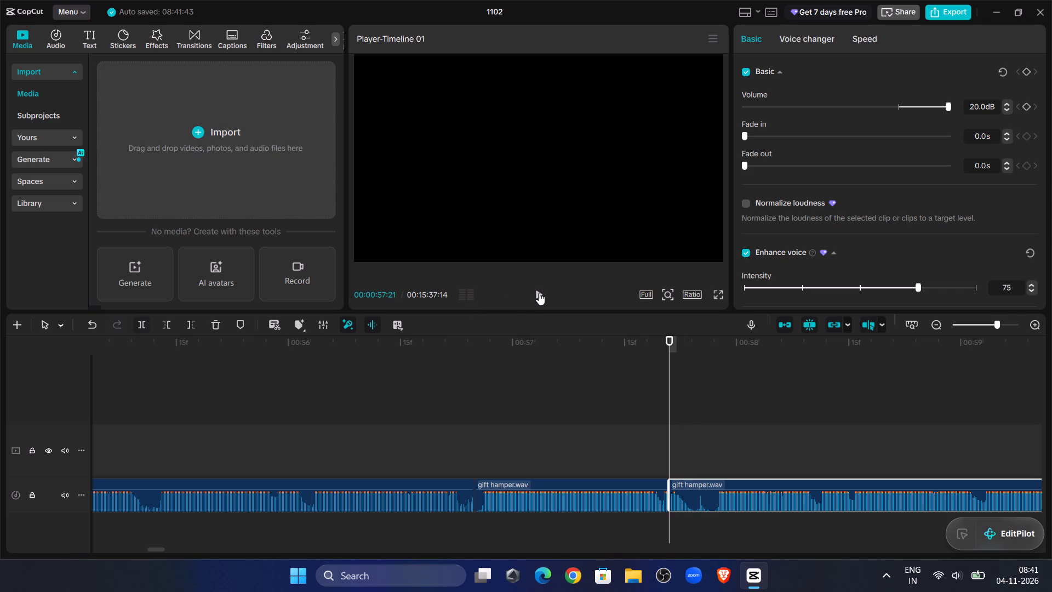
{"action": "double_click", "coordinate": [539, 293]}
{"action": "left_click_drag", "start_coordinate": [724, 418], "coordinate": [708, 419]}
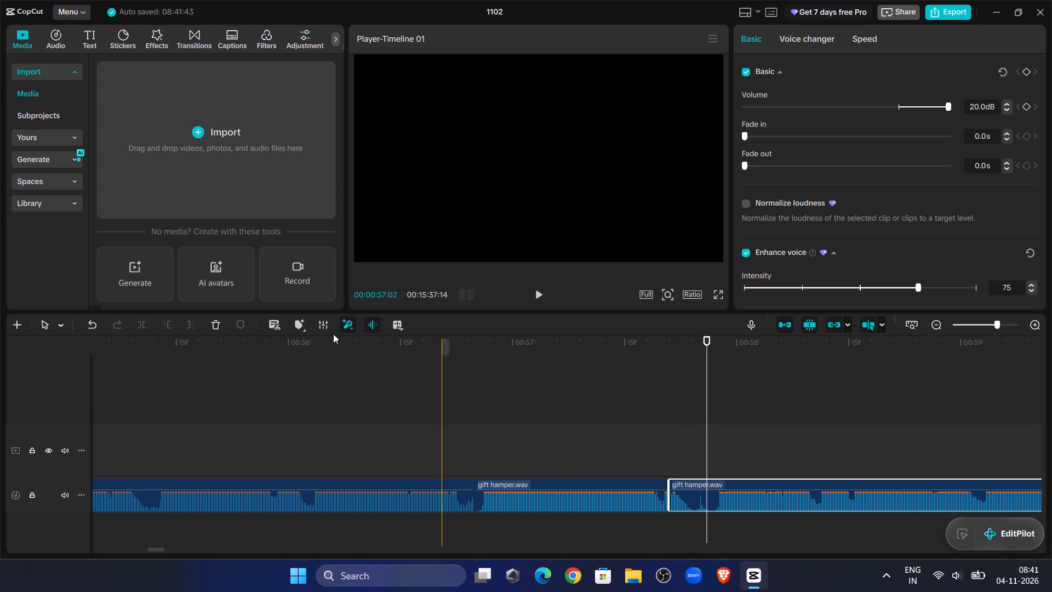
{"action": "left_click", "coordinate": [163, 324]}
{"action": "left_click_drag", "start_coordinate": [758, 479], "coordinate": [735, 482]}
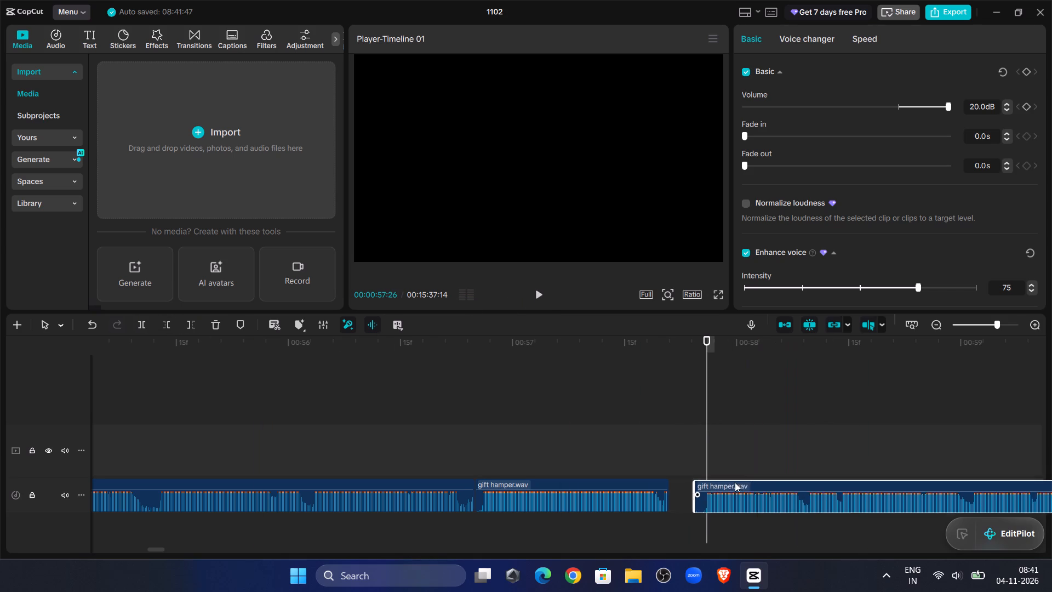
{"action": "left_click_drag", "start_coordinate": [735, 482], "coordinate": [719, 483]}
Split the last gift hamper.wav clip at about 00:00:59:25 and set the playhead at about 00:01:01:23, just before the next loud passage.
{"action": "left_click", "coordinate": [621, 365]}
{"action": "left_click", "coordinate": [541, 299]}
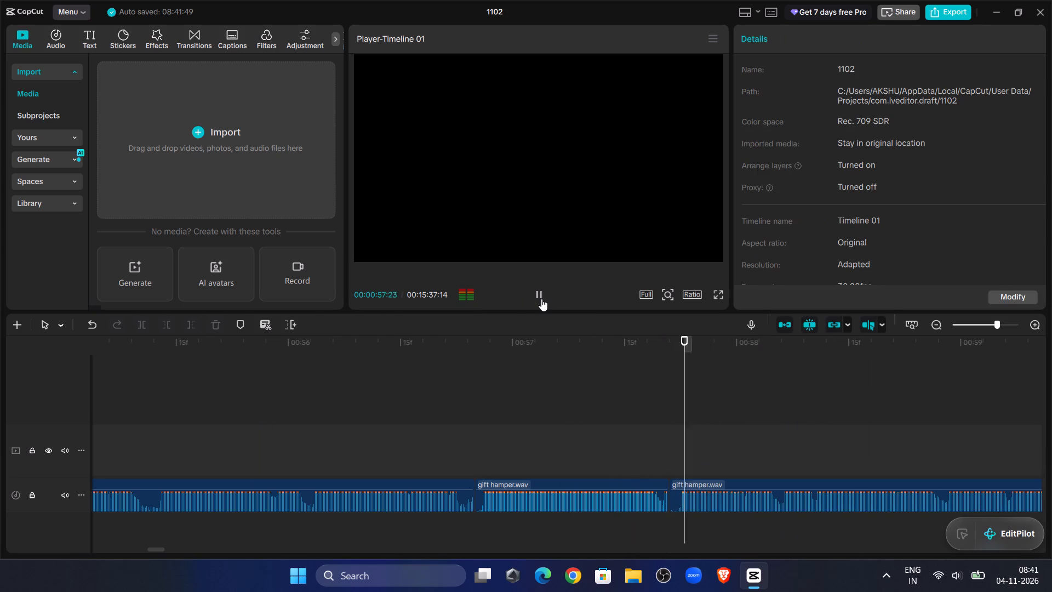
{"action": "left_click", "coordinate": [541, 299]}
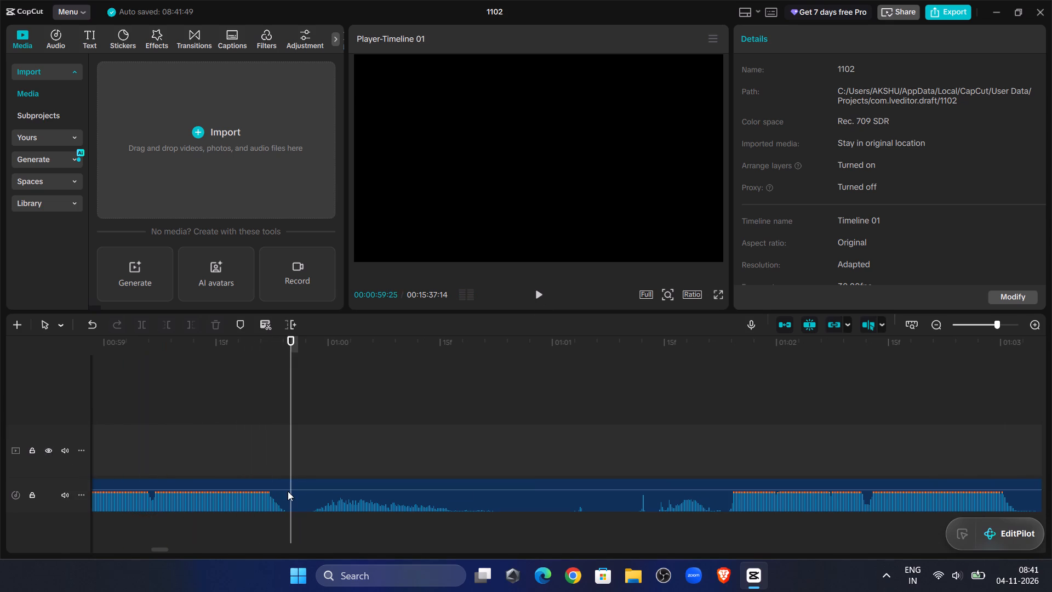
{"action": "left_click", "coordinate": [288, 491]}
{"action": "left_click", "coordinate": [143, 328]}
{"action": "left_click", "coordinate": [546, 295]}
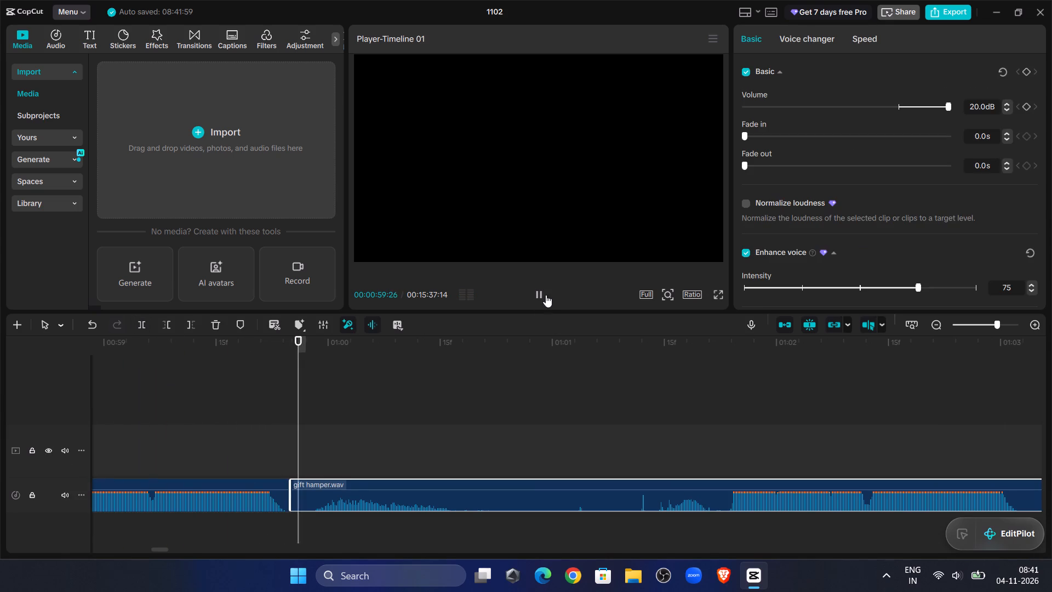
{"action": "left_click", "coordinate": [991, 323]}
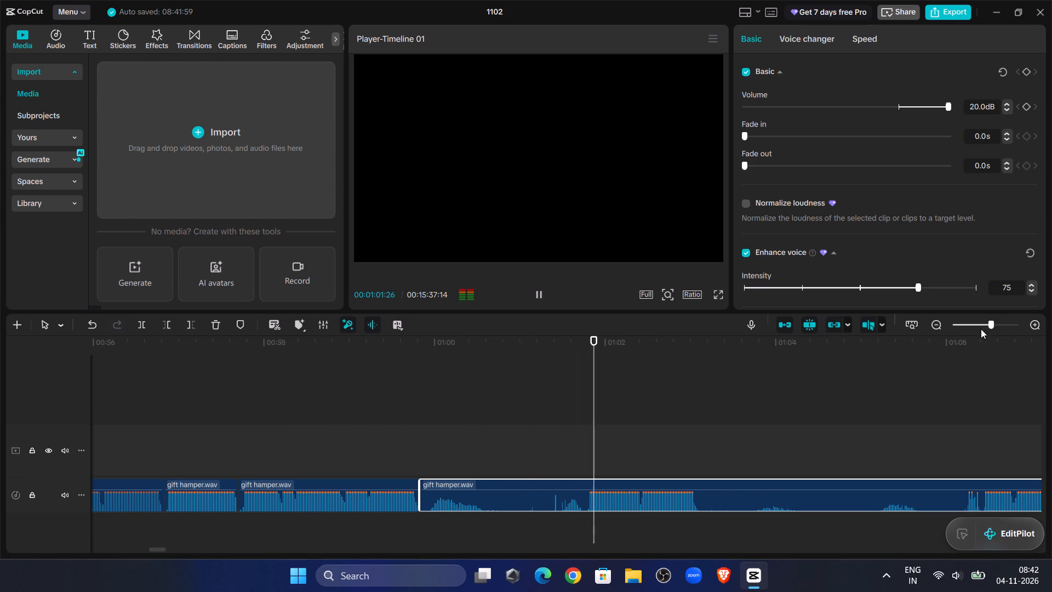
{"action": "left_click", "coordinate": [857, 423]}
{"action": "left_click_drag", "start_coordinate": [857, 423], "coordinate": [1051, 495]}
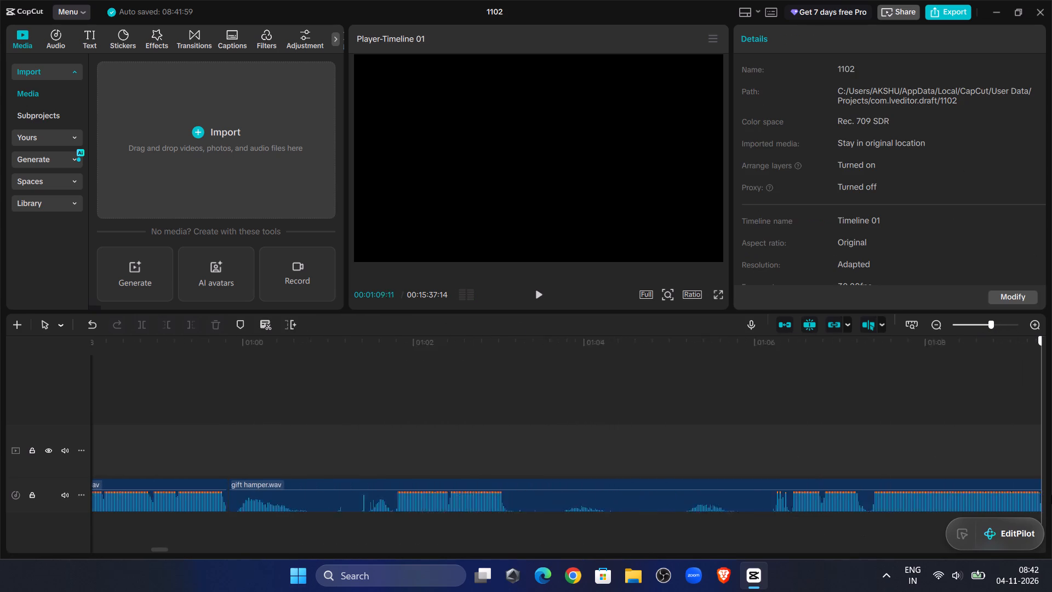
{"action": "left_click_drag", "start_coordinate": [1051, 495], "coordinate": [263, 445]}
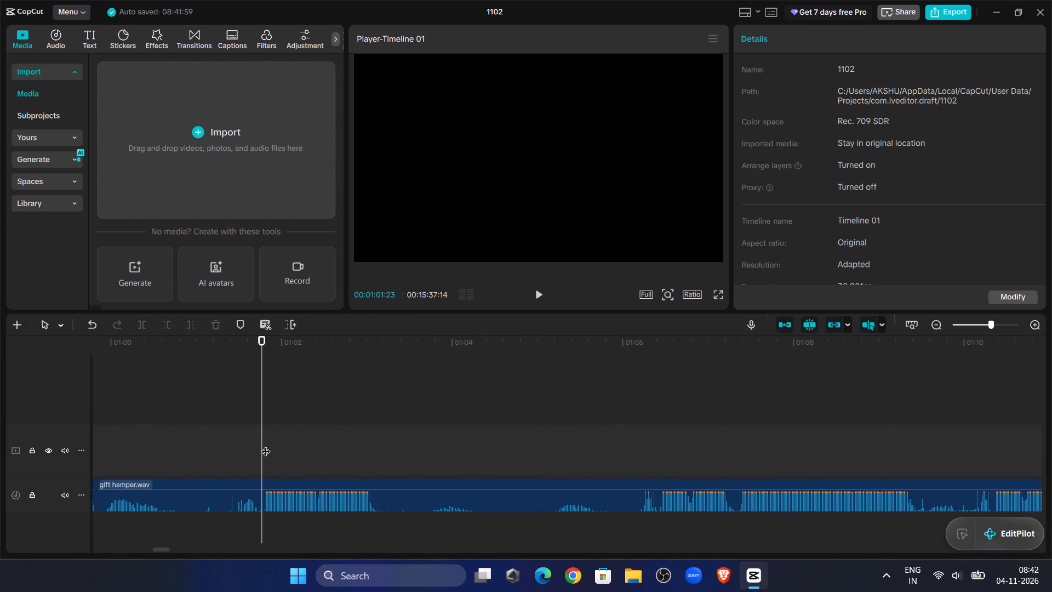
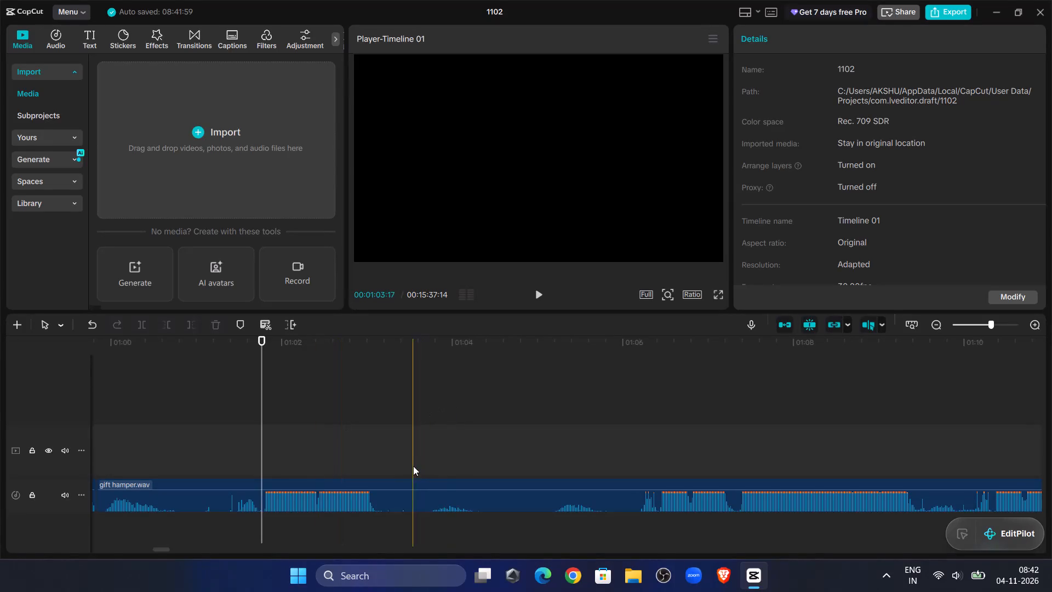
Trim the start of the last gift hamper.wav clip to 00:01:01:23 and move it back against the previous clip.
{"action": "left_click", "coordinate": [537, 297]}
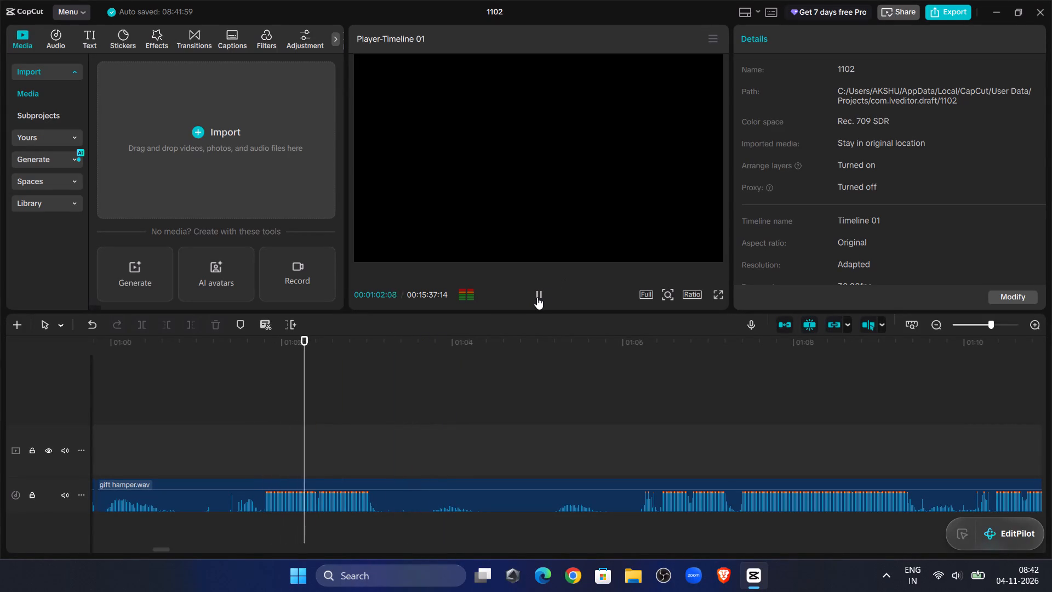
{"action": "left_click", "coordinate": [537, 297]}
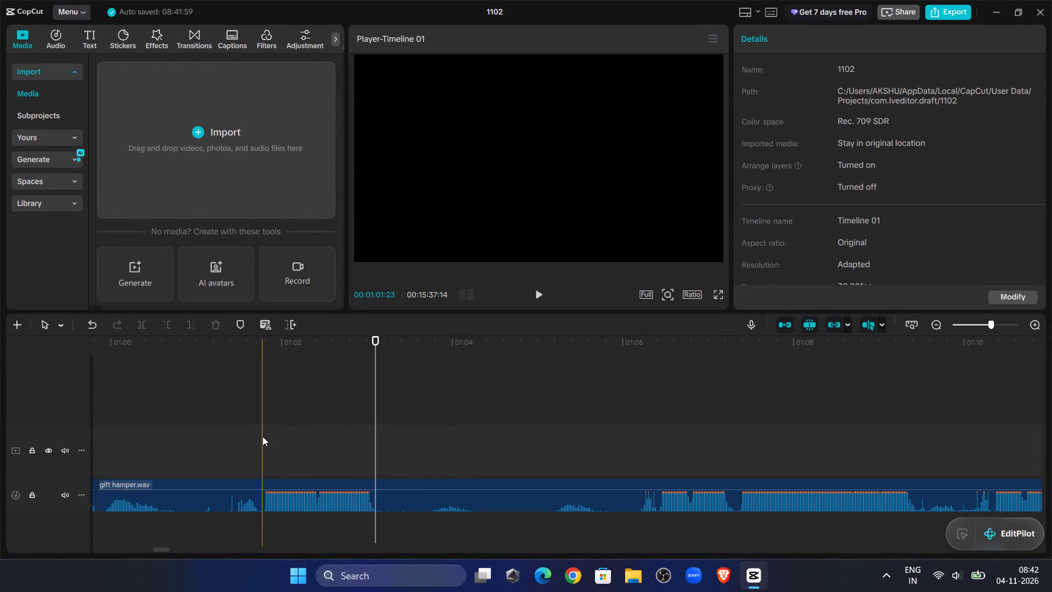
{"action": "left_click", "coordinate": [262, 436]}
{"action": "left_click", "coordinate": [289, 496]}
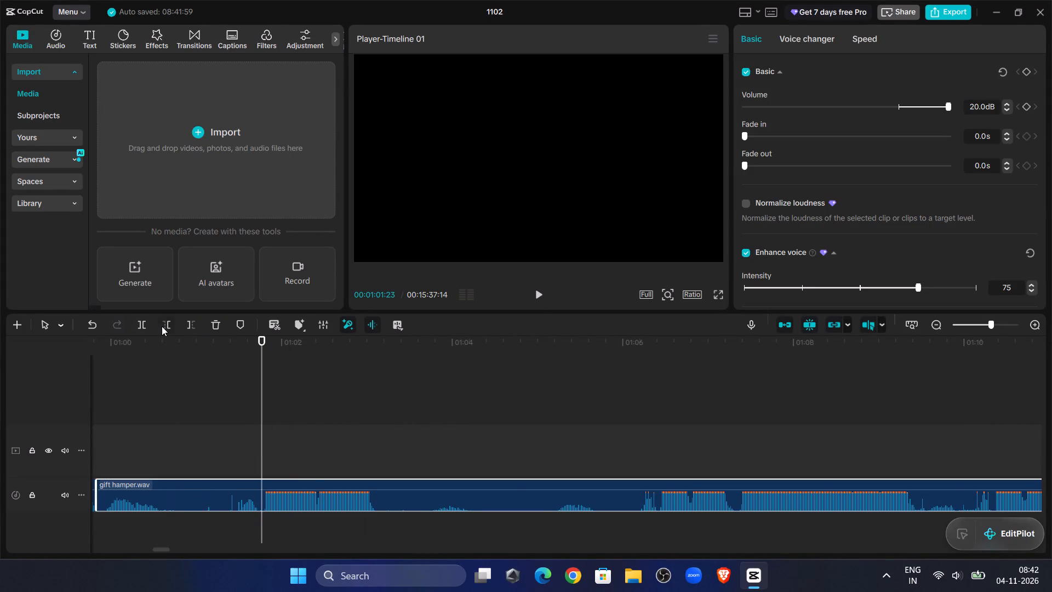
{"action": "left_click", "coordinate": [162, 326]}
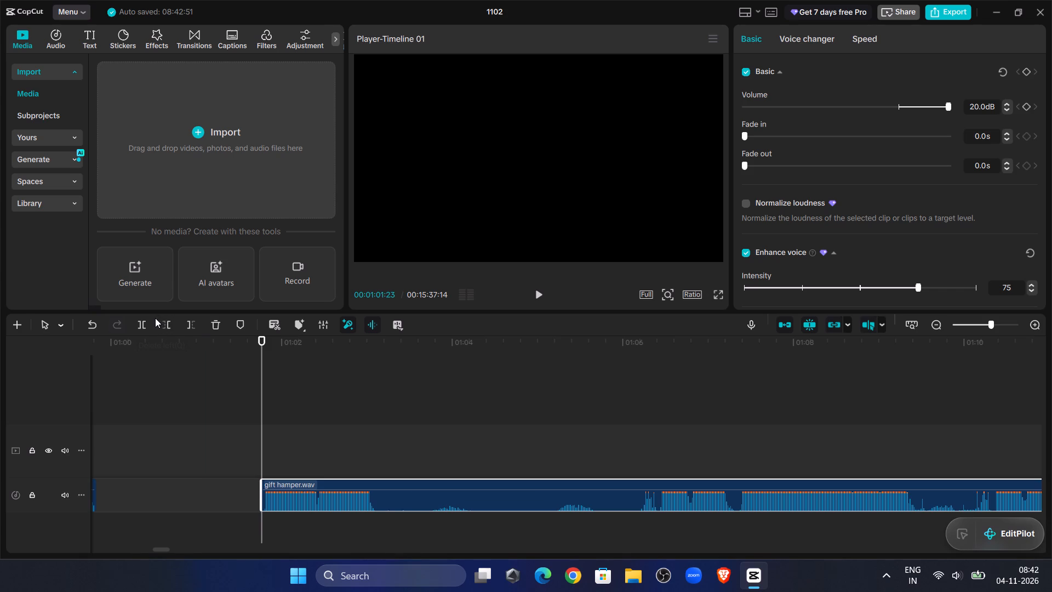
{"action": "left_click_drag", "start_coordinate": [321, 487], "coordinate": [151, 501]}
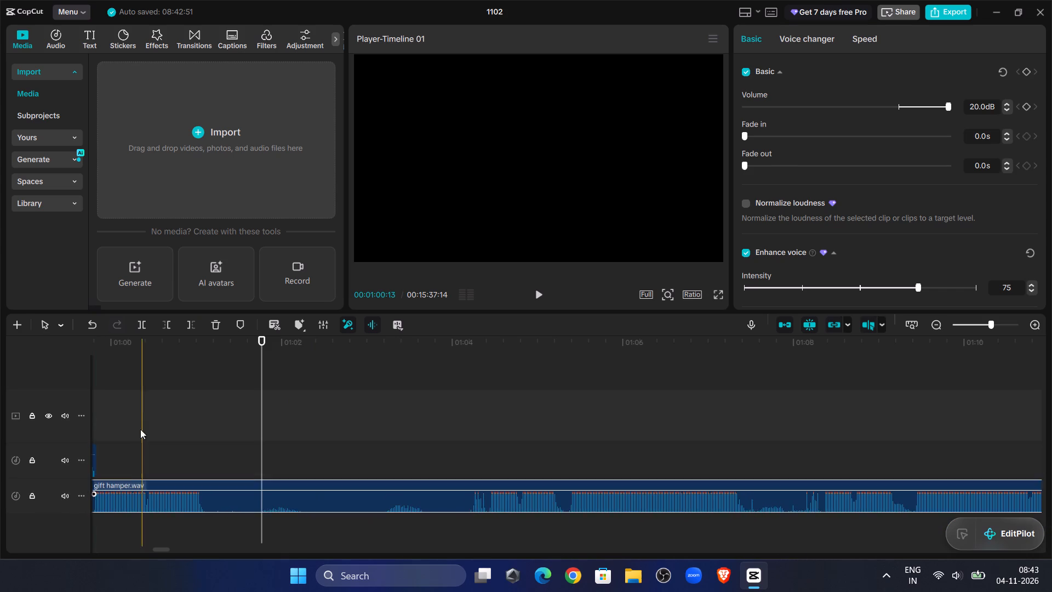
{"action": "left_click", "coordinate": [140, 390]}
{"action": "left_click_drag", "start_coordinate": [140, 390], "coordinate": [706, 373]}
{"action": "left_click", "coordinate": [761, 488]}
{"action": "left_click_drag", "start_coordinate": [762, 486], "coordinate": [767, 460]}
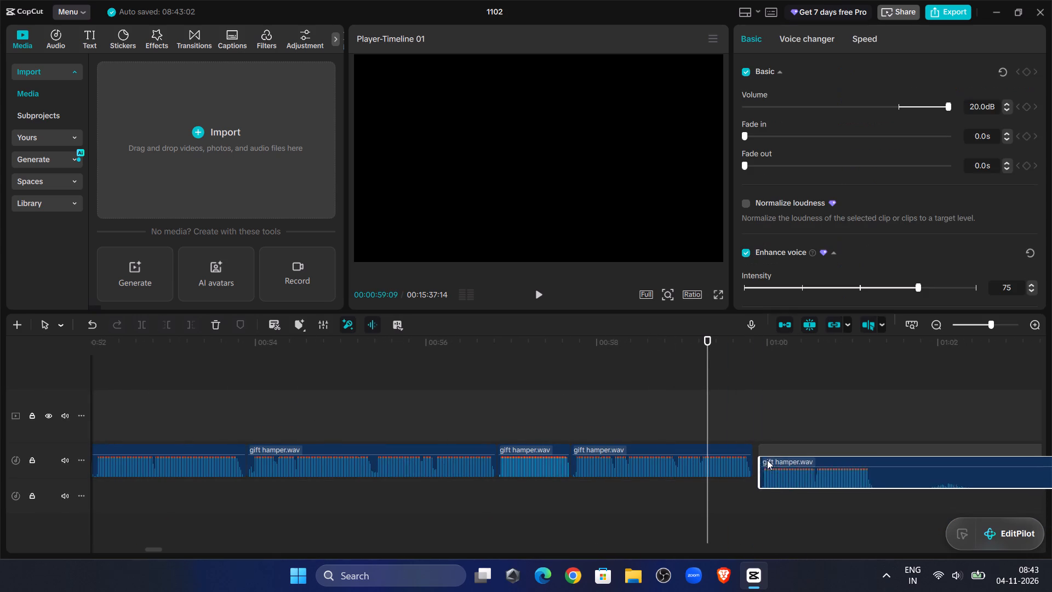
{"action": "left_click_drag", "start_coordinate": [767, 460], "coordinate": [764, 459]}
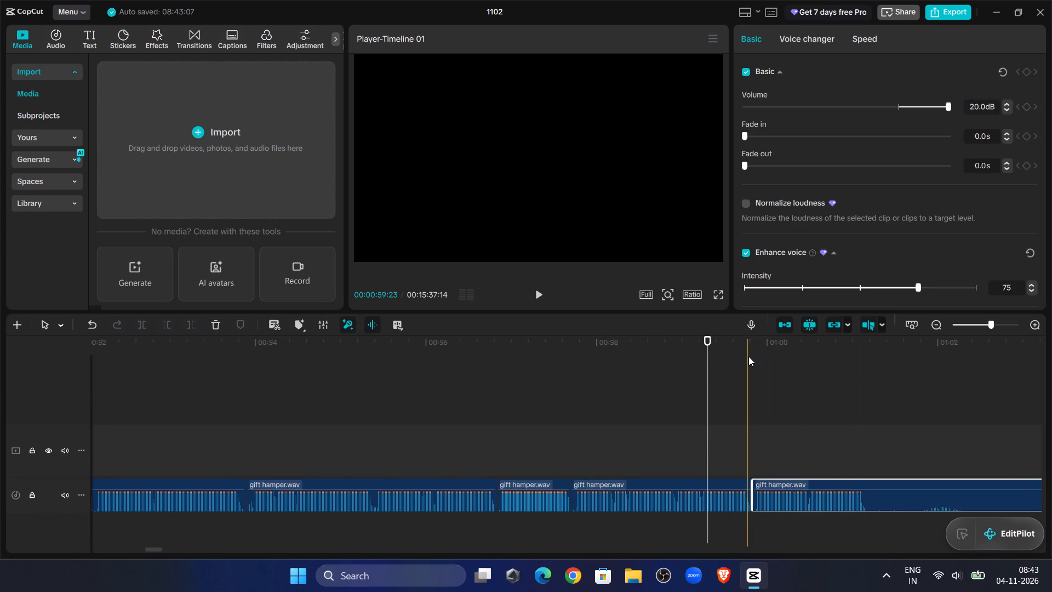
Replay across the join near 00:00:59:25 and split the last gift hamper.wav clip at about 00:01:01:06, after the loud passage.
{"action": "left_click", "coordinate": [156, 548]}
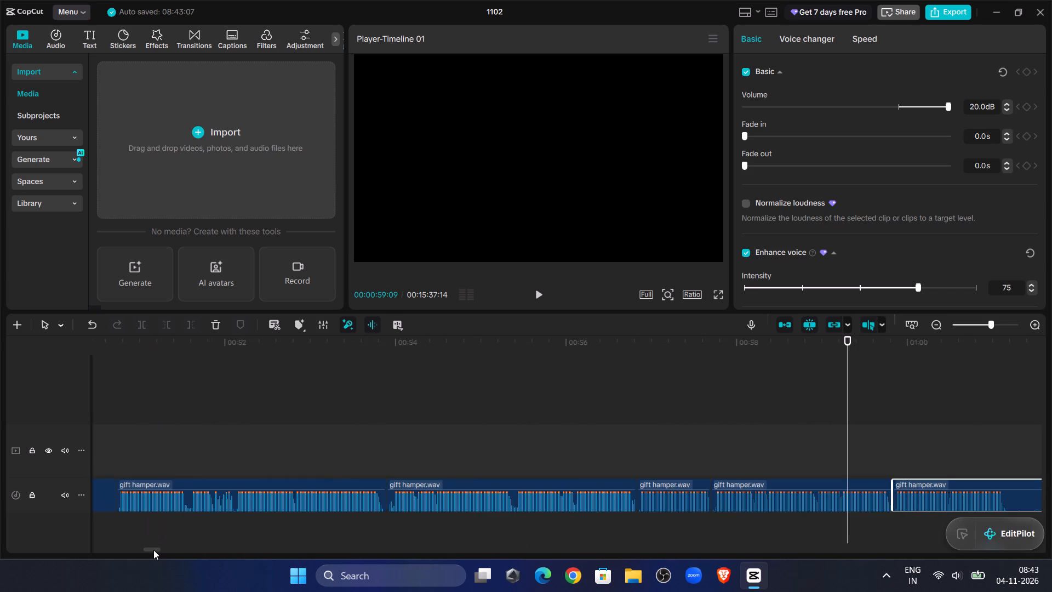
{"action": "left_click", "coordinate": [540, 294]}
{"action": "left_click", "coordinate": [540, 294]}
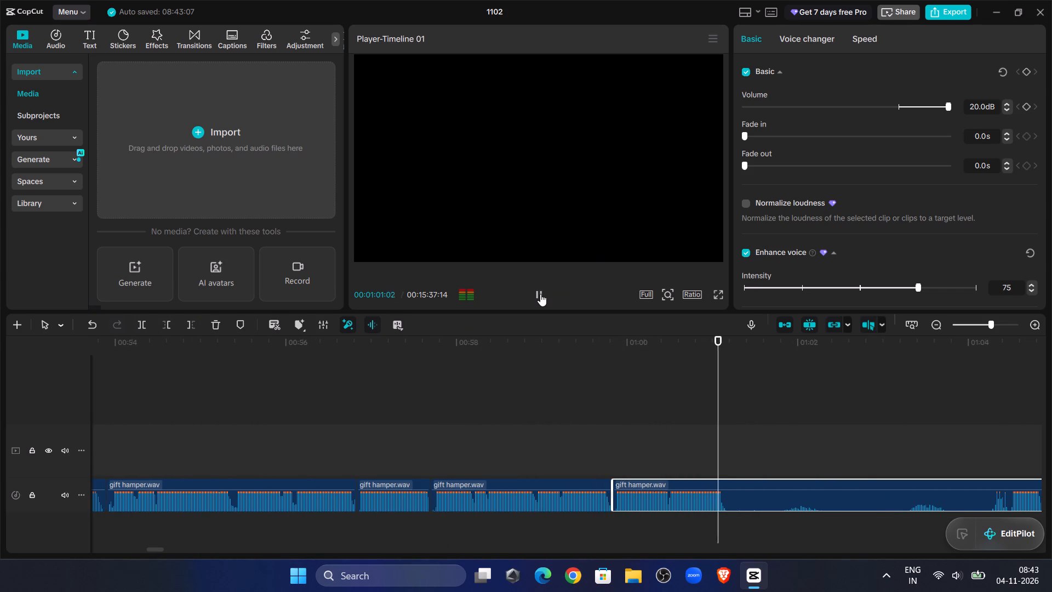
{"action": "left_click", "coordinate": [727, 413]}
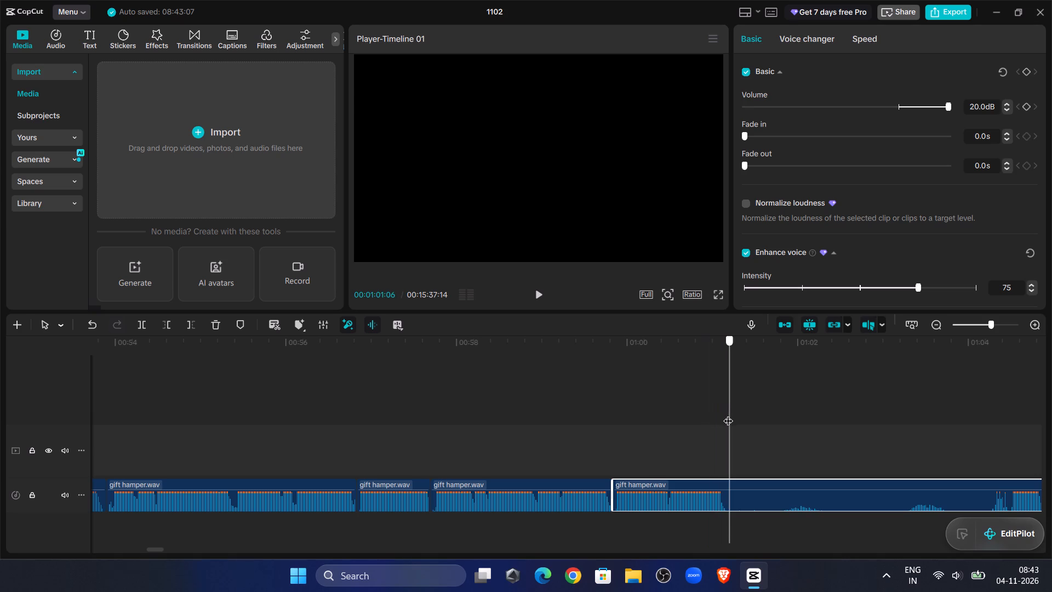
{"action": "left_click", "coordinate": [141, 326]}
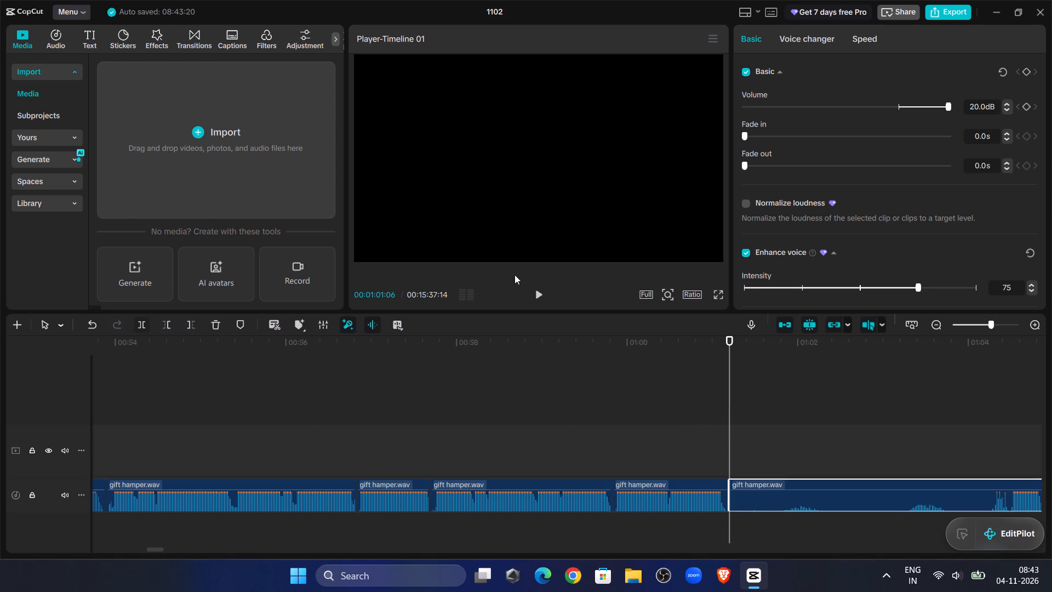
Find the next wanted passage, trim the last clip's start to about 00:01:04:14, and move it back against the previous clip.
{"action": "left_click", "coordinate": [546, 294]}
{"action": "left_click", "coordinate": [545, 295]}
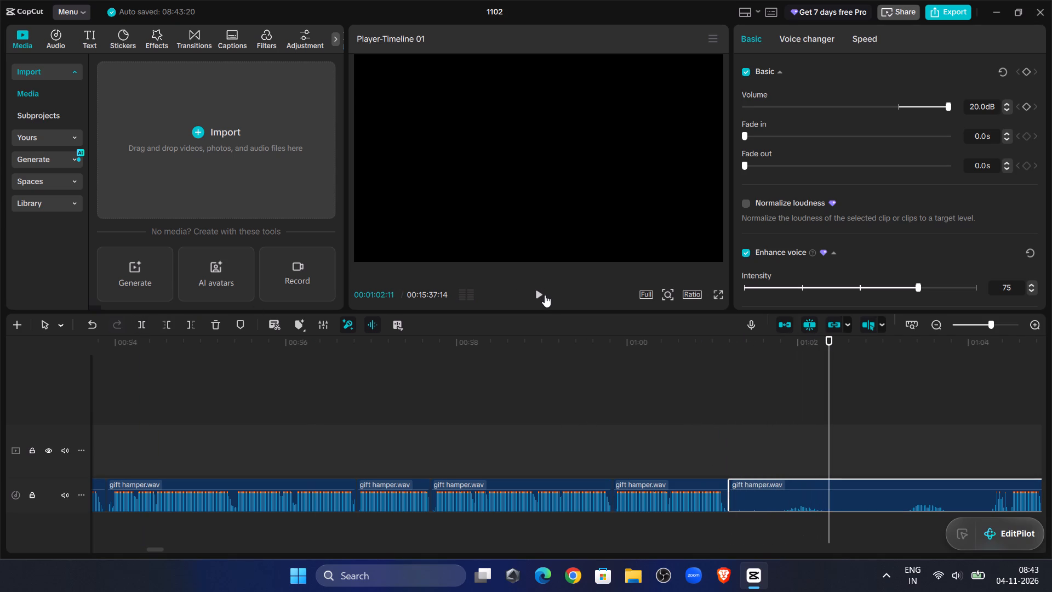
{"action": "left_click", "coordinate": [984, 326]}
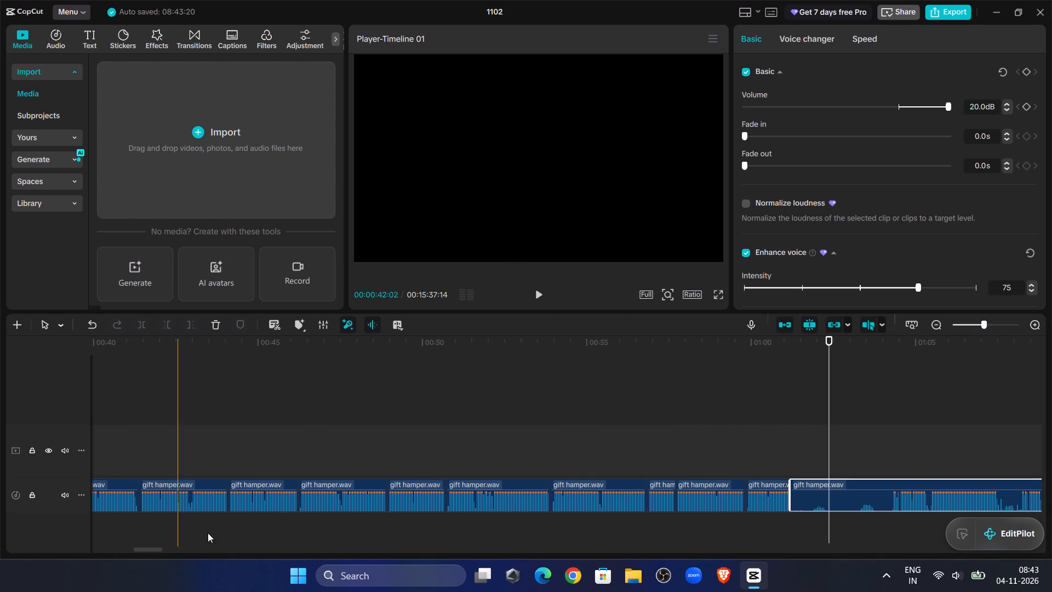
{"action": "left_click_drag", "start_coordinate": [161, 549], "coordinate": [165, 548]}
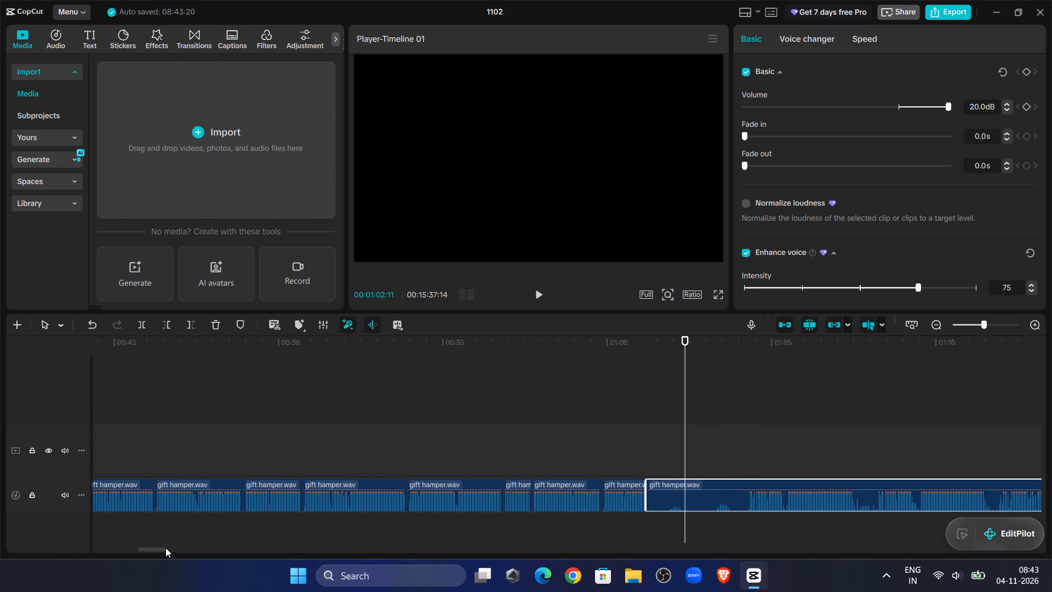
{"action": "left_click_drag", "start_coordinate": [165, 548], "coordinate": [171, 548]}
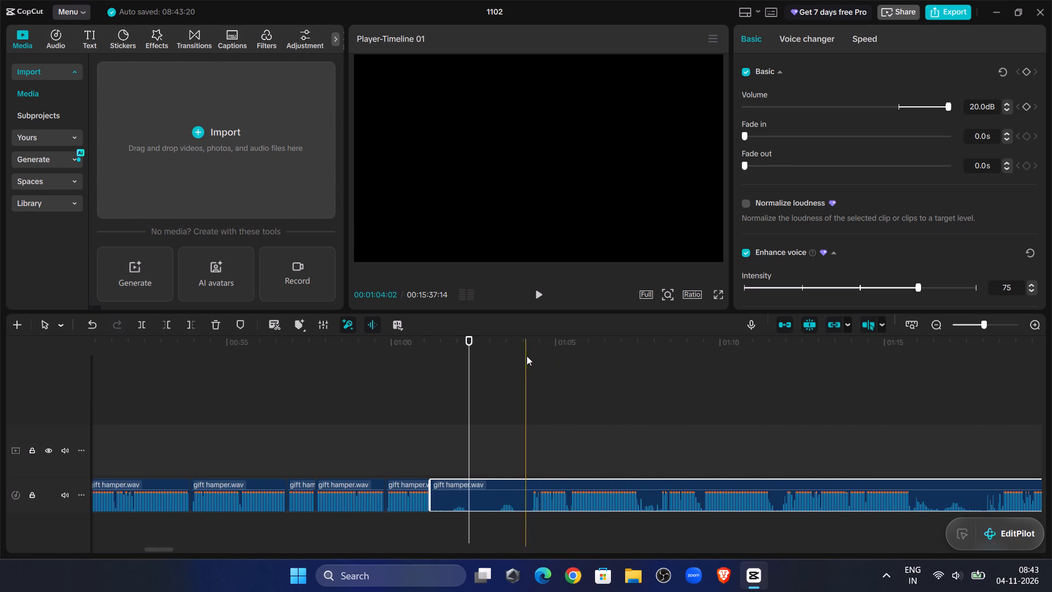
{"action": "left_click", "coordinate": [530, 356]}
{"action": "left_click", "coordinate": [540, 299]}
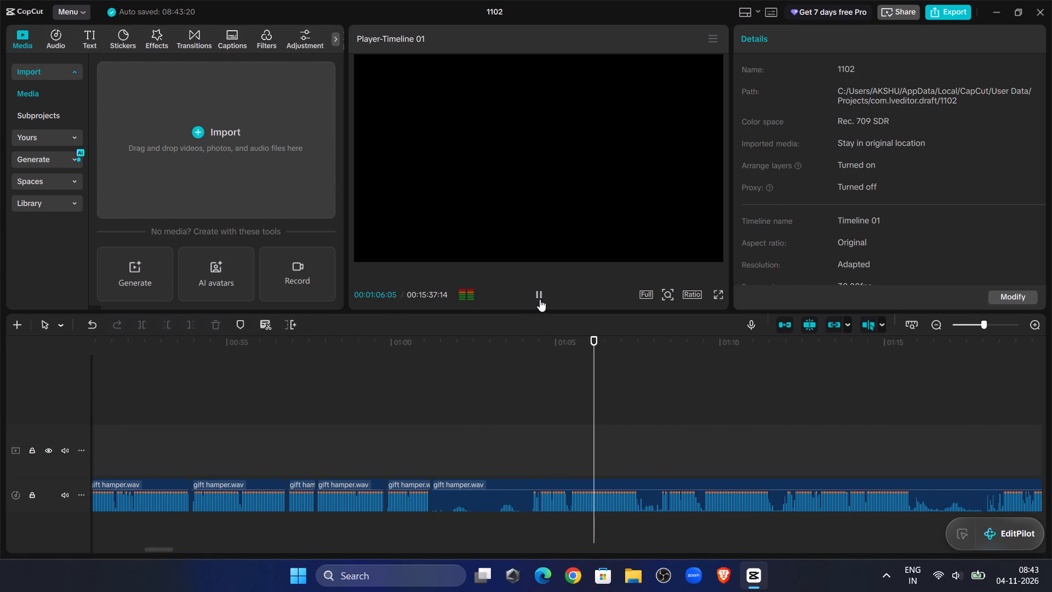
{"action": "left_click", "coordinate": [540, 299]}
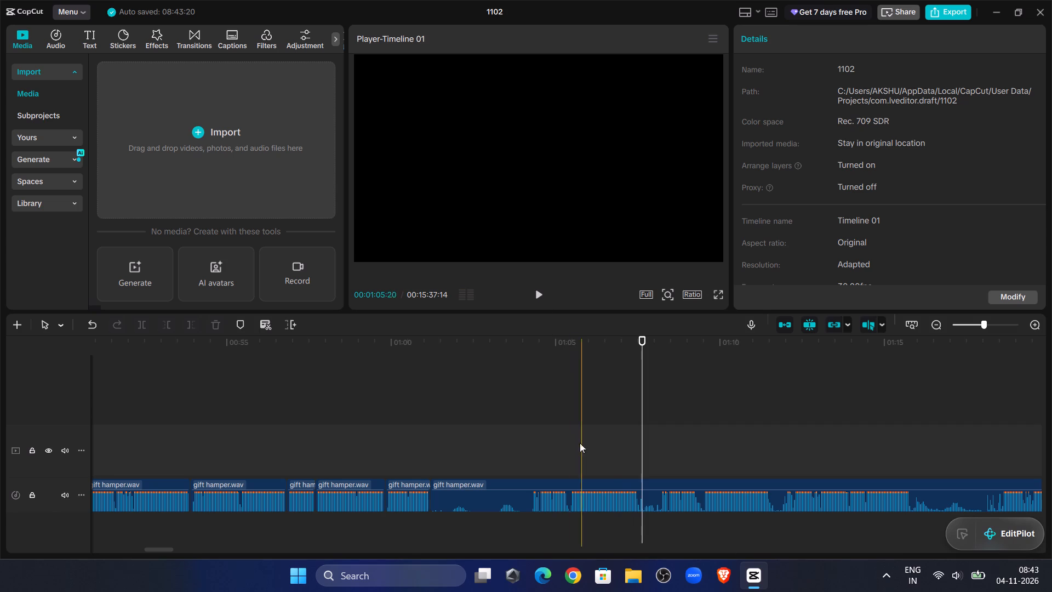
{"action": "left_click", "coordinate": [539, 432]}
{"action": "left_click", "coordinate": [550, 480]}
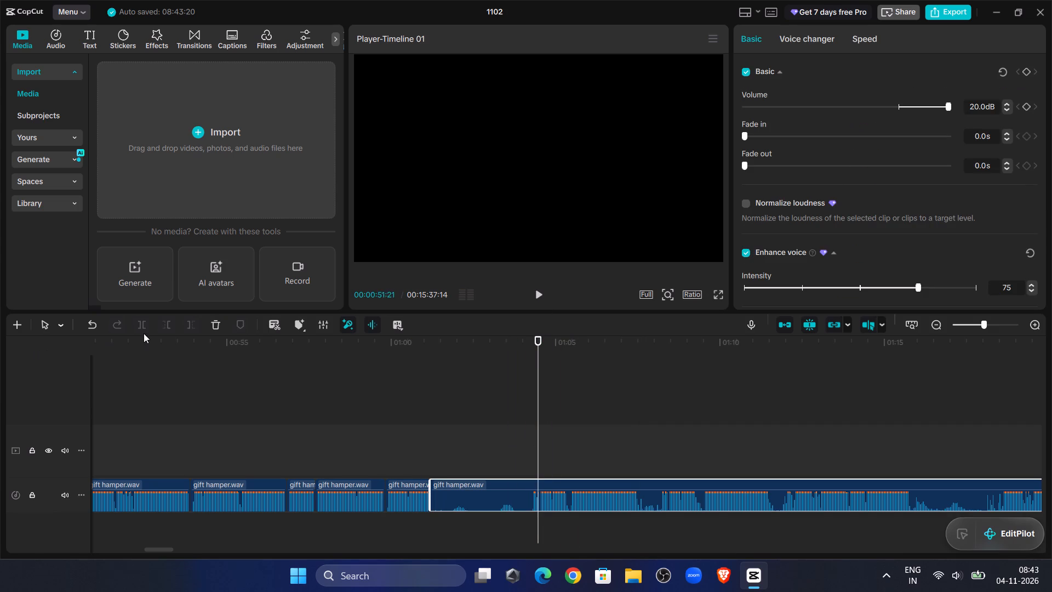
{"action": "left_click", "coordinate": [173, 327]}
{"action": "left_click_drag", "start_coordinate": [550, 482], "coordinate": [441, 483]}
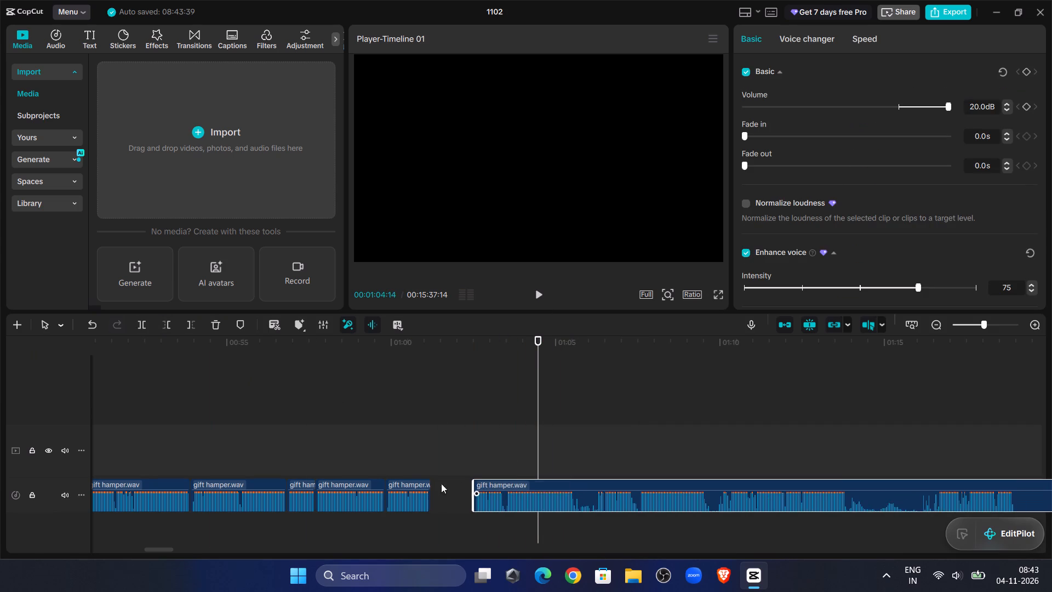
{"action": "left_click_drag", "start_coordinate": [441, 483], "coordinate": [441, 483]}
Replay the join near 00:01:01:06 and split the last gift hamper.wav clip in the quiet dip at about 00:01:02:03.
{"action": "left_click", "coordinate": [409, 424]}
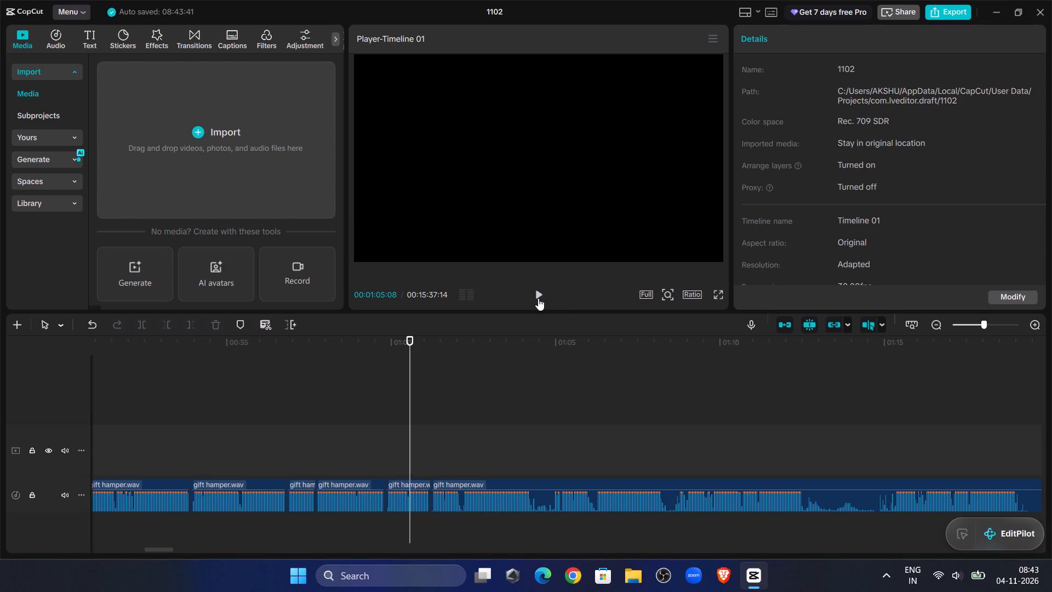
{"action": "left_click", "coordinate": [538, 298]}
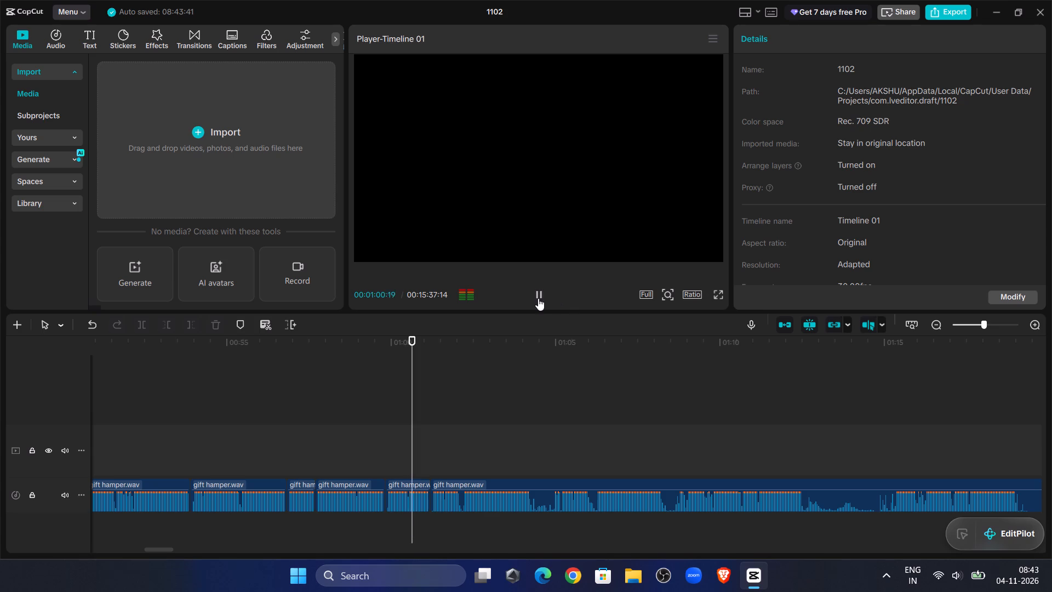
{"action": "left_click", "coordinate": [538, 298]}
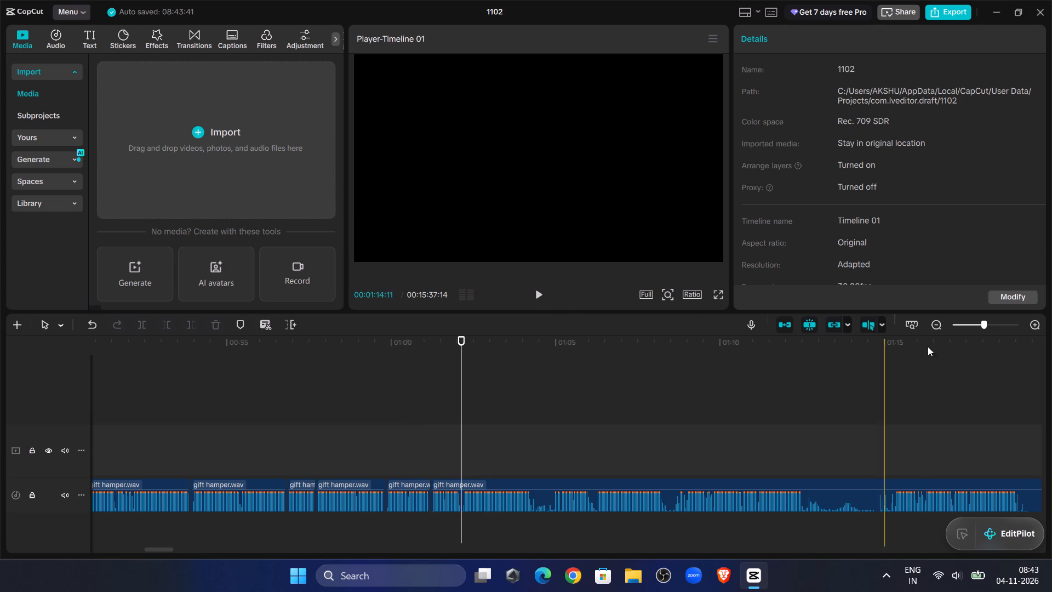
{"action": "left_click", "coordinate": [1000, 328]}
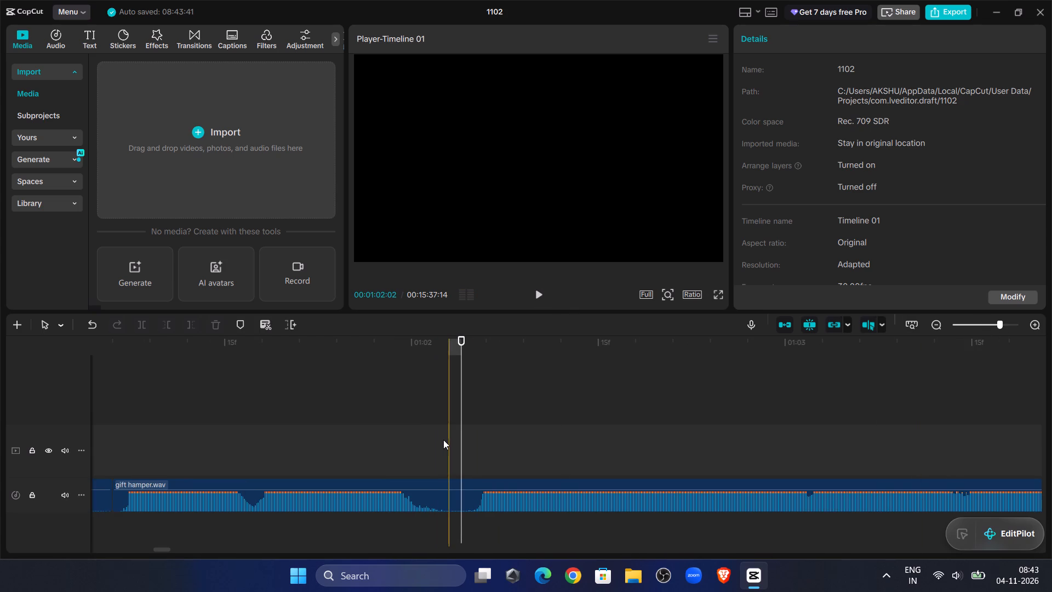
{"action": "left_click", "coordinate": [444, 442]}
{"action": "left_click", "coordinate": [463, 499]}
{"action": "left_click", "coordinate": [140, 324]}
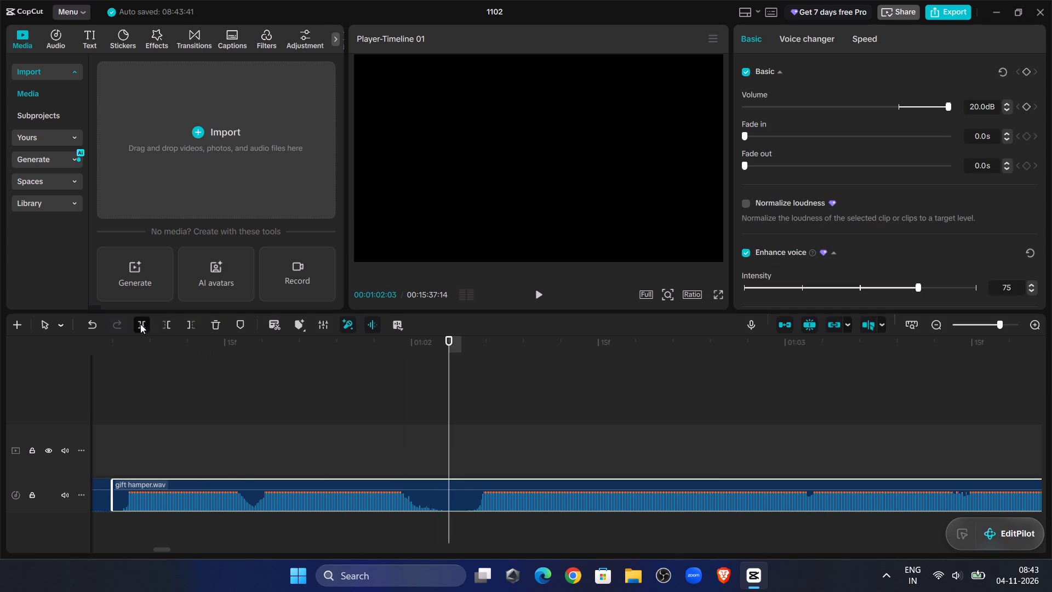
Trim the last gift hamper.wav clip's start to about 00:01:02:04 and move it back to close the gap.
{"action": "left_click", "coordinate": [543, 289]}
{"action": "left_click_drag", "start_coordinate": [543, 289], "coordinate": [538, 301]}
{"action": "left_click_drag", "start_coordinate": [515, 394], "coordinate": [462, 400]}
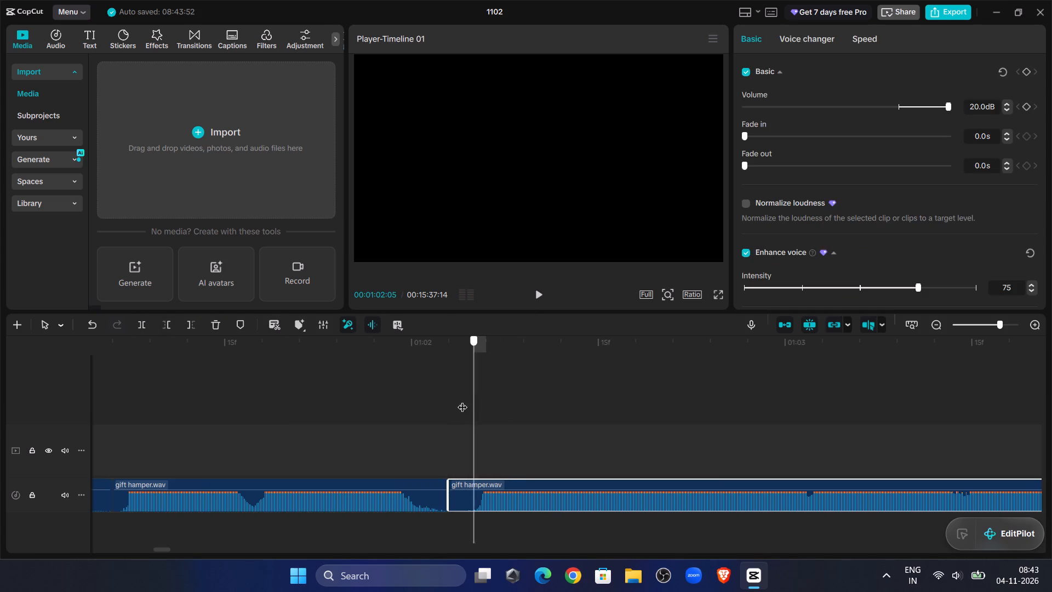
{"action": "left_click_drag", "start_coordinate": [462, 400], "coordinate": [470, 431]}
{"action": "left_click_drag", "start_coordinate": [470, 431], "coordinate": [462, 430]}
{"action": "left_click", "coordinate": [169, 319]}
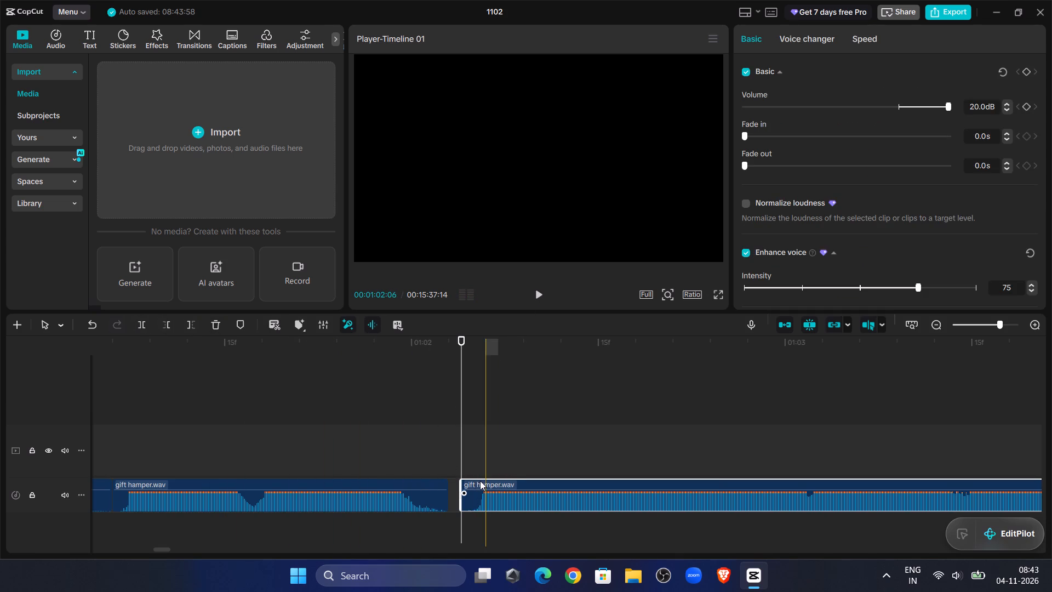
{"action": "left_click_drag", "start_coordinate": [480, 481], "coordinate": [468, 484]}
Replay the audio after the join near 00:01:02:03 and split the last gift hamper.wav clip at about 00:01:04:04.
{"action": "left_click", "coordinate": [365, 378]}
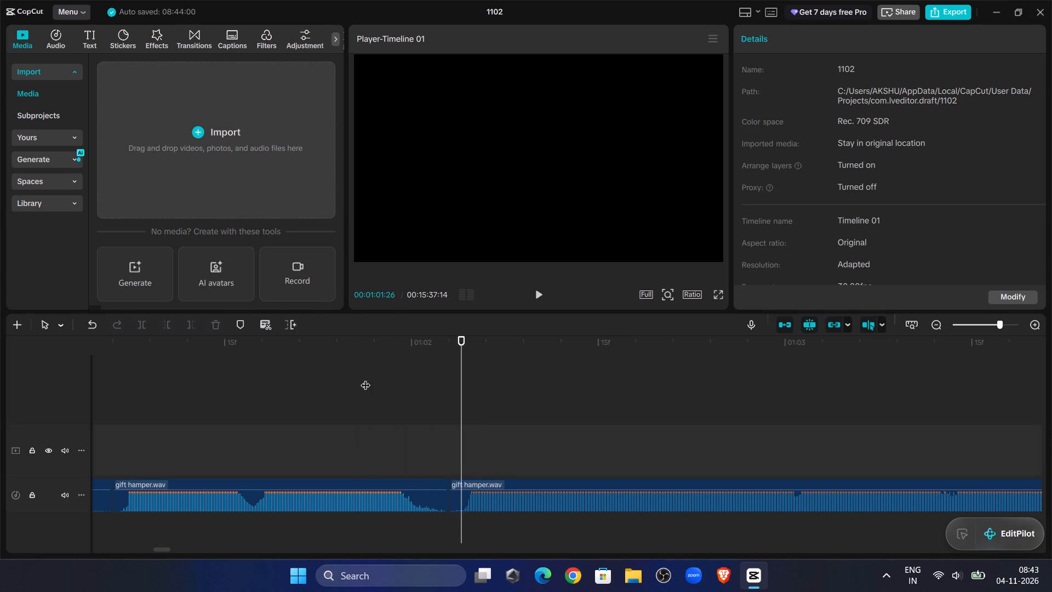
{"action": "left_click", "coordinate": [540, 297]}
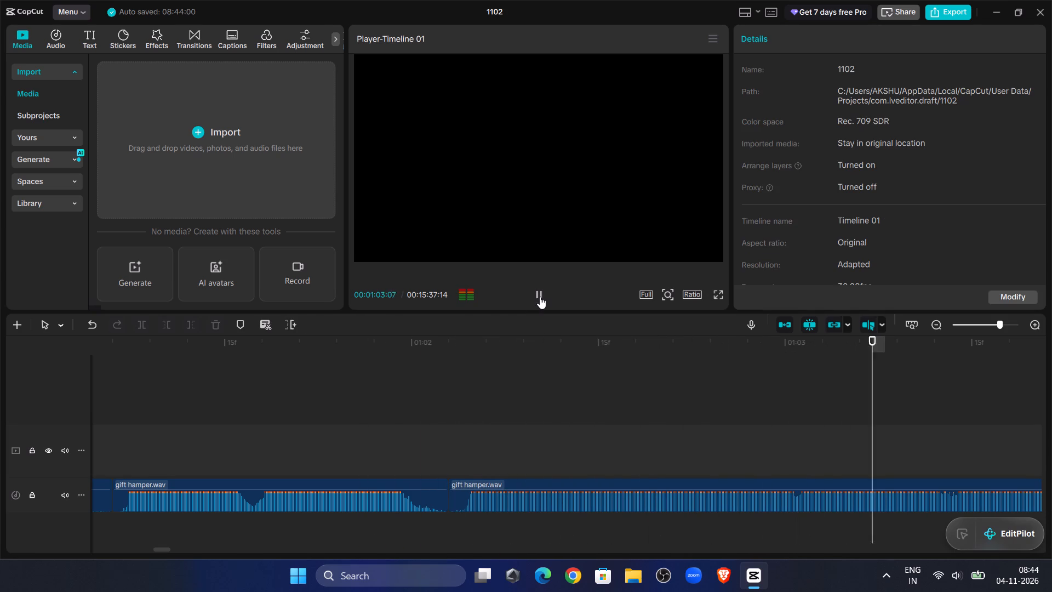
{"action": "left_click", "coordinate": [540, 297]}
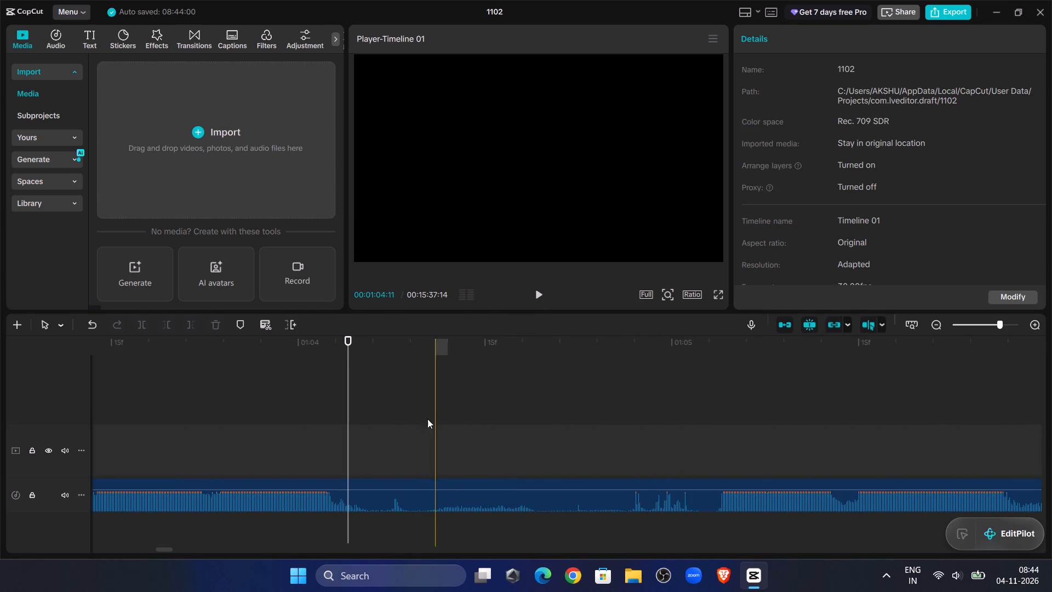
{"action": "left_click", "coordinate": [402, 489]}
{"action": "left_click", "coordinate": [126, 331]}
{"action": "left_click", "coordinate": [141, 322]}
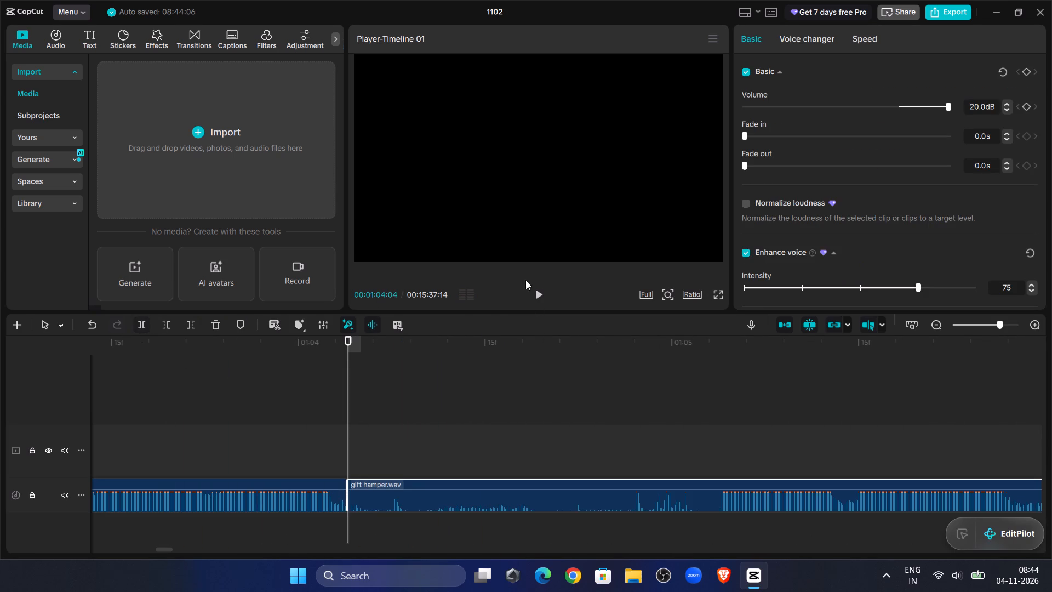
Find the next wanted passage, trim the last gift hamper.wav clip's start to about 00:01:08:28, and move it back against the previous clip.
{"action": "left_click", "coordinate": [533, 291]}
{"action": "left_click", "coordinate": [987, 325]}
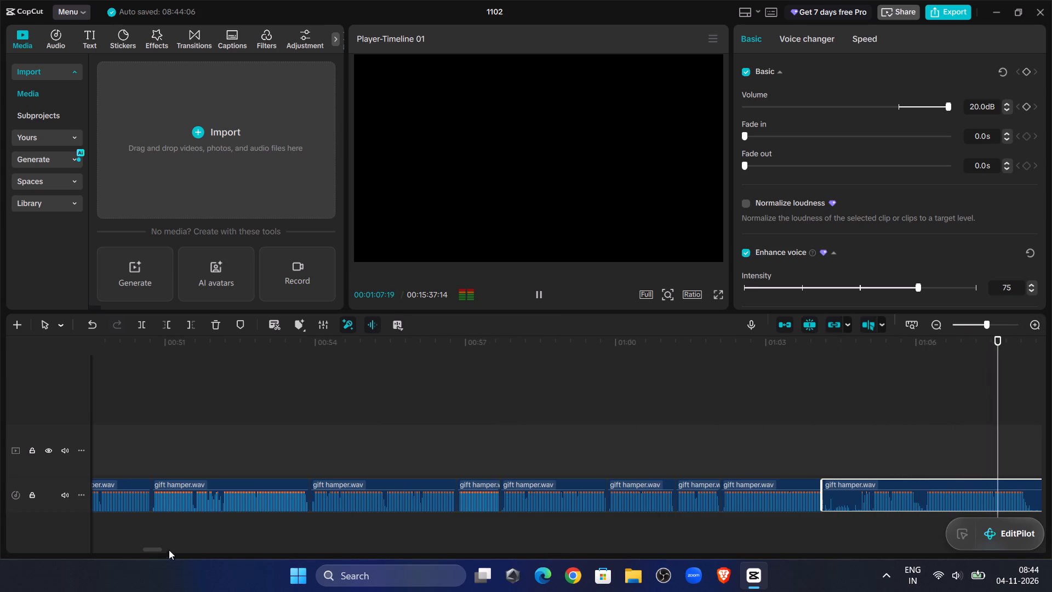
{"action": "left_click_drag", "start_coordinate": [151, 550], "coordinate": [161, 550]}
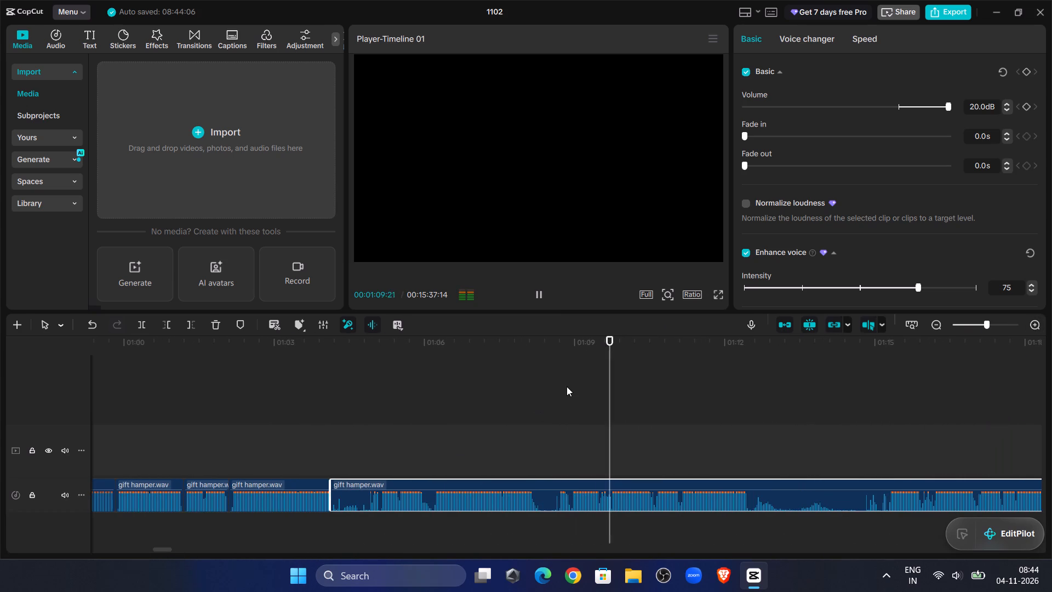
{"action": "double_click", "coordinate": [569, 430]}
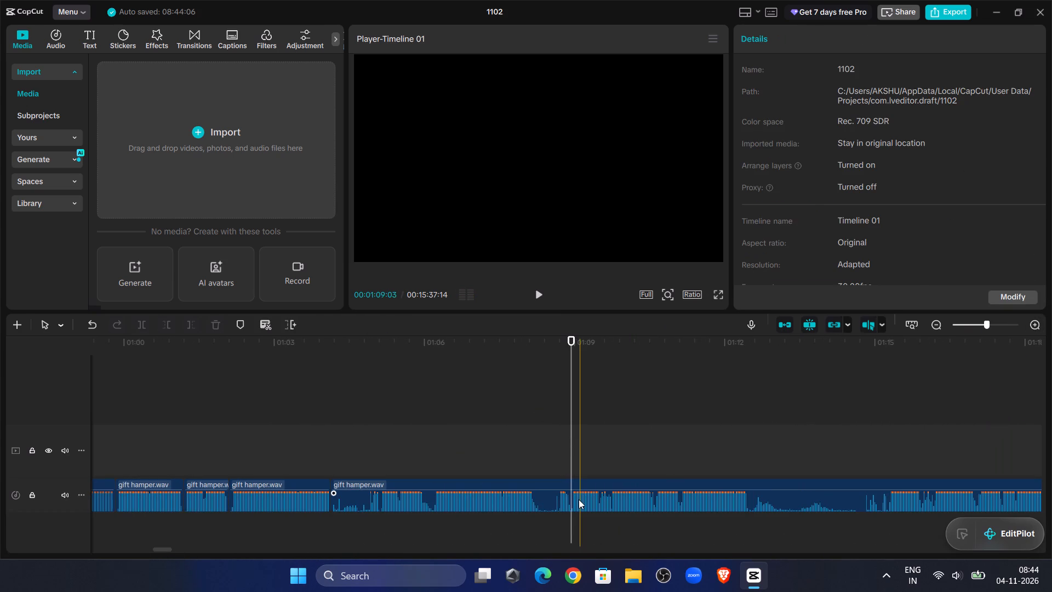
{"action": "left_click", "coordinate": [579, 500]}
{"action": "left_click", "coordinate": [171, 327]}
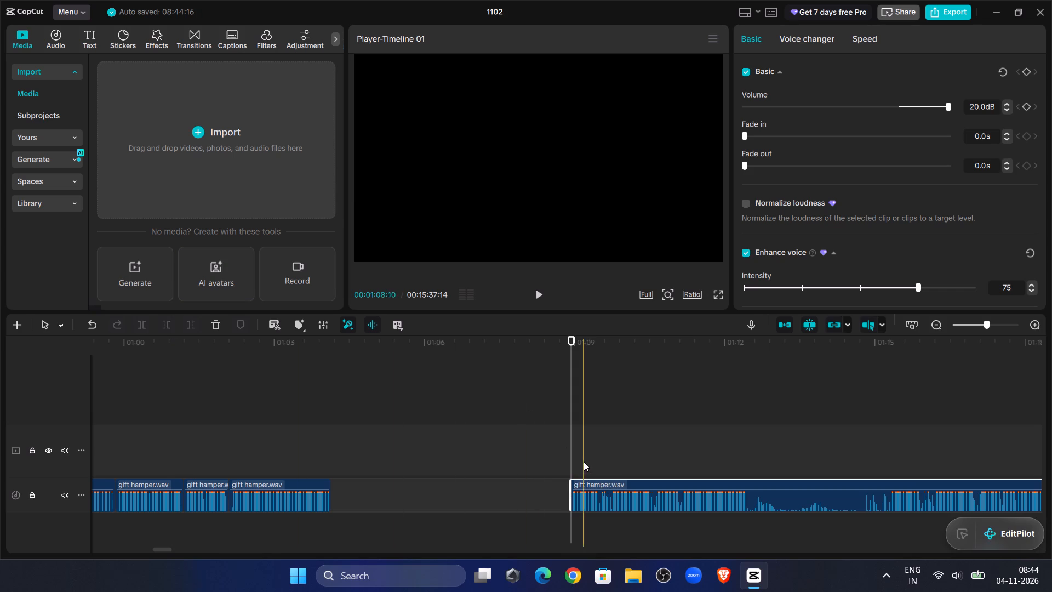
{"action": "left_click_drag", "start_coordinate": [593, 485], "coordinate": [348, 496]}
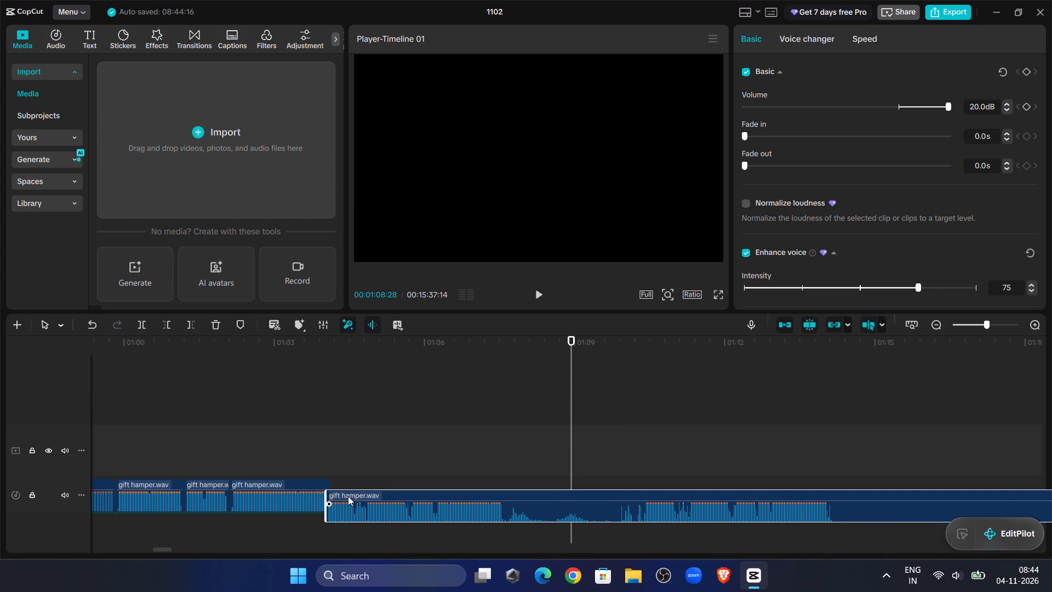
{"action": "left_click_drag", "start_coordinate": [348, 496], "coordinate": [353, 498]}
Replay the join near 00:01:04:04 and split the last gift hamper.wav clip in the quiet dip at about 00:01:04:22.
{"action": "left_click", "coordinate": [308, 411]}
{"action": "left_click", "coordinate": [535, 295]}
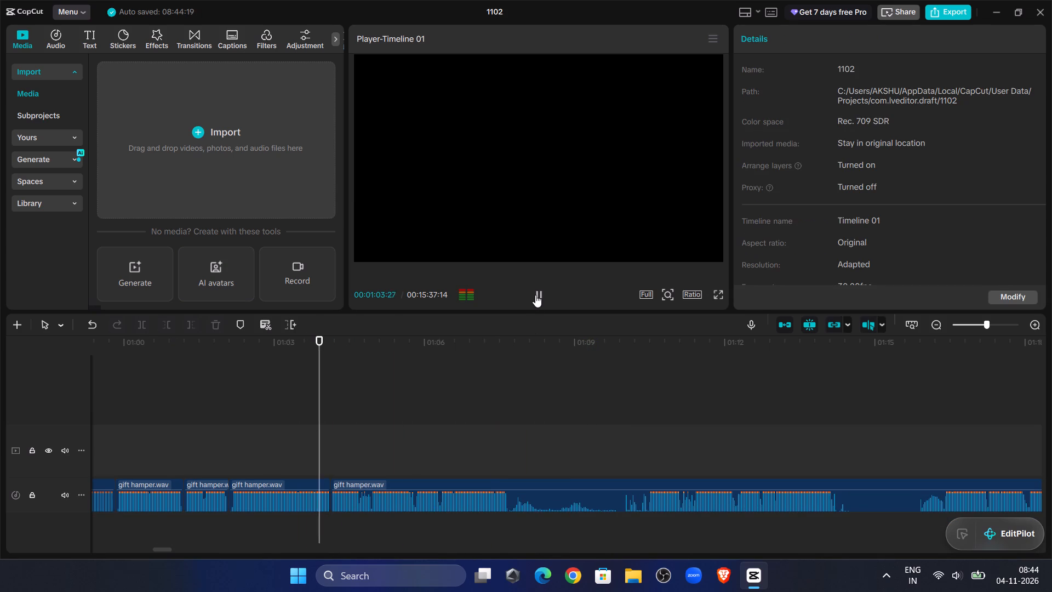
{"action": "left_click", "coordinate": [535, 295]}
{"action": "left_click", "coordinate": [364, 437]}
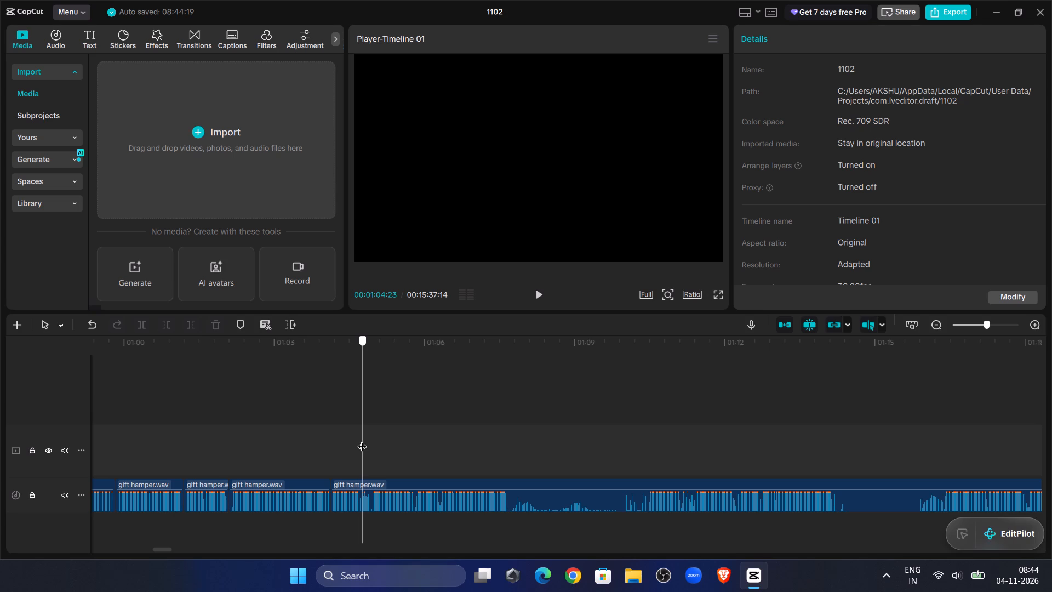
{"action": "left_click", "coordinate": [369, 494]}
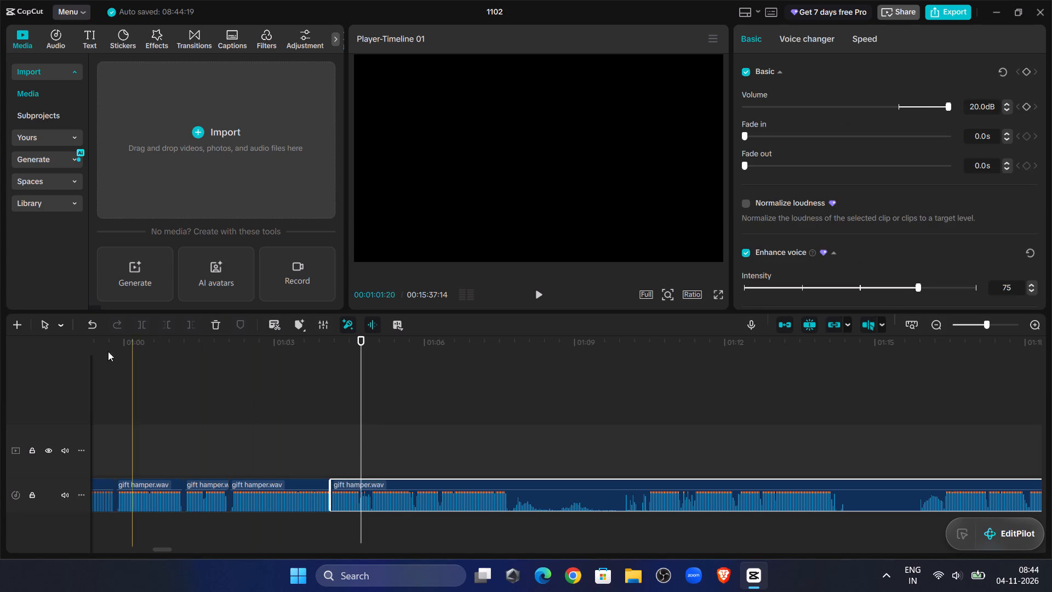
{"action": "left_click", "coordinate": [138, 327]}
Play on briefly from the split and trim the last gift hamper.wav clip's start to about 00:01:04:27.
{"action": "double_click", "coordinate": [546, 299]}
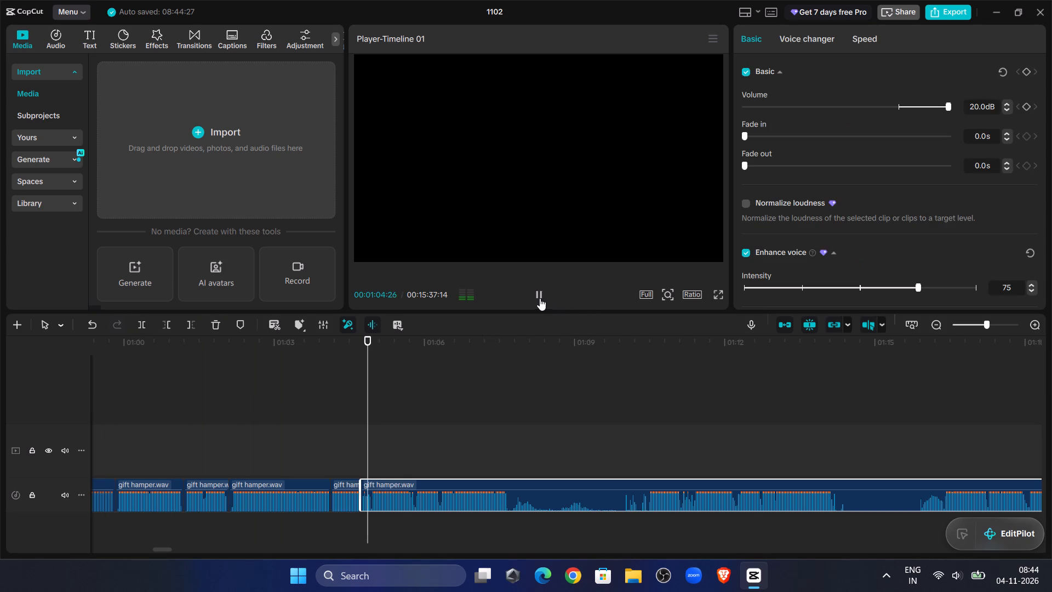
{"action": "left_click", "coordinate": [167, 326]}
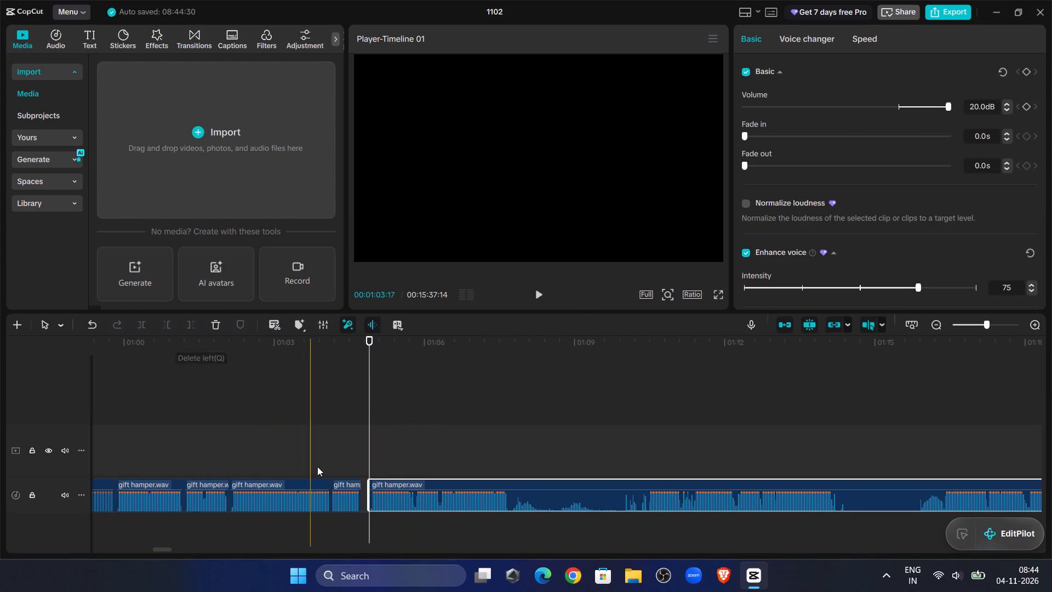
Extend the short clip before the gap slightly at its start and set it back against the clip preceding it.
{"action": "left_click", "coordinate": [343, 486]}
{"action": "left_click_drag", "start_coordinate": [343, 486], "coordinate": [350, 487]}
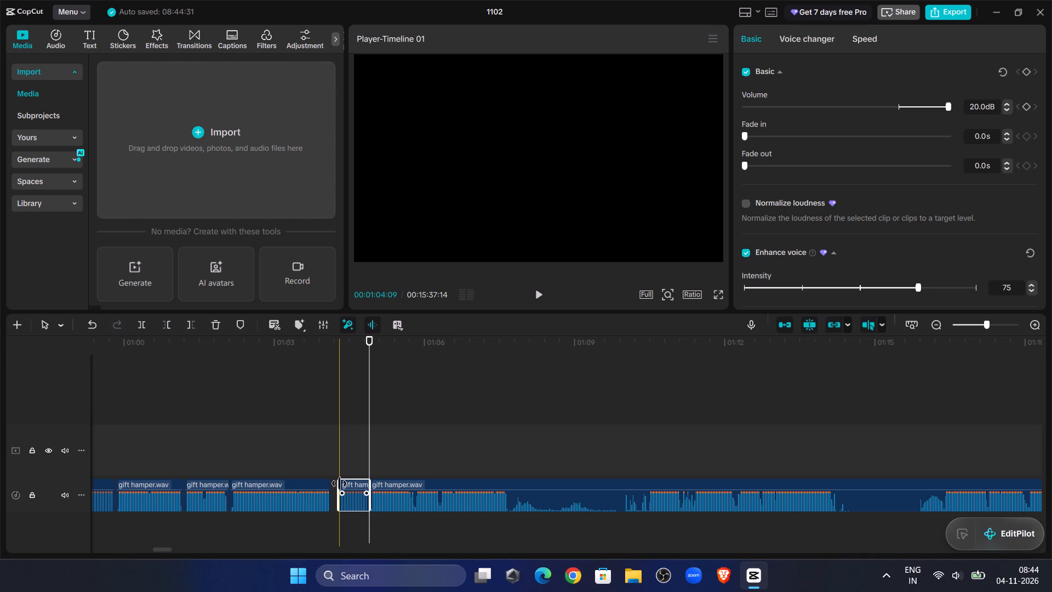
{"action": "left_click", "coordinate": [339, 483]}
{"action": "left_click_drag", "start_coordinate": [350, 481], "coordinate": [352, 492]}
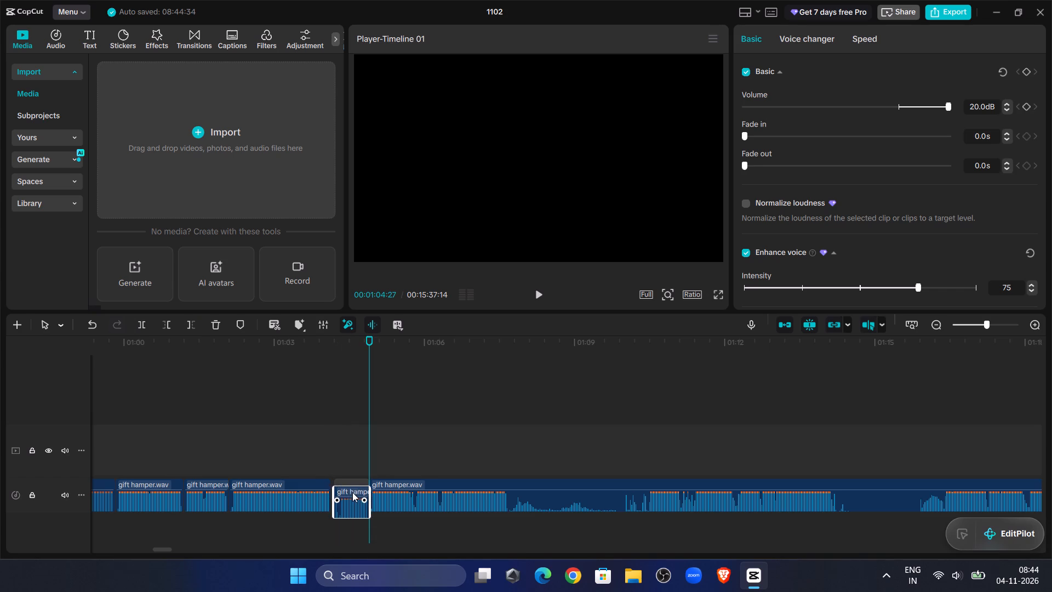
{"action": "left_click_drag", "start_coordinate": [352, 492], "coordinate": [344, 487]}
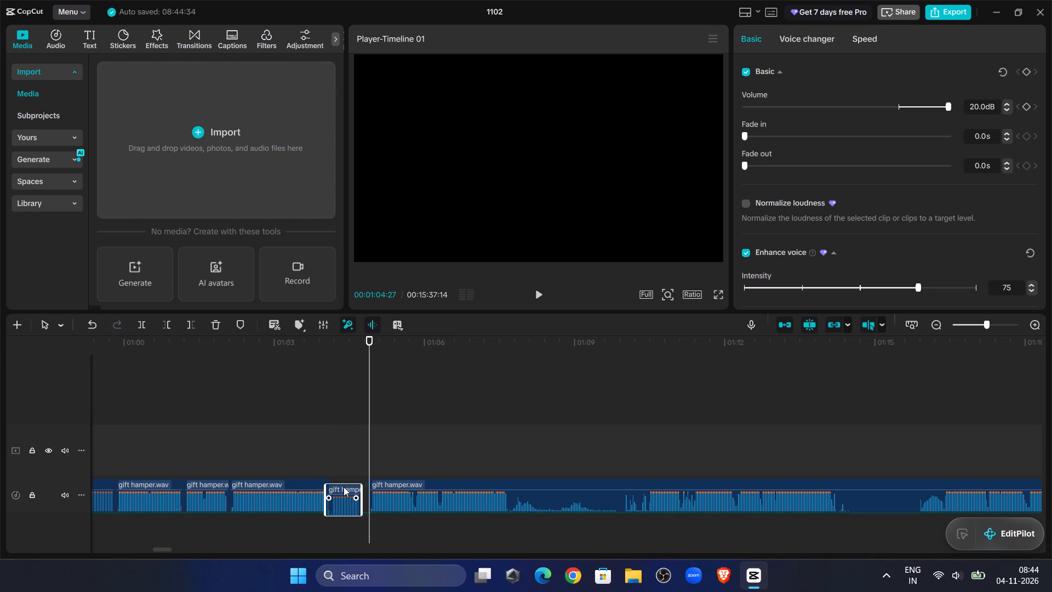
{"action": "left_click_drag", "start_coordinate": [344, 487], "coordinate": [345, 488]}
Replay the joins around the short clip and move the last gift hamper.wav clip back against it to close the gap.
{"action": "left_click", "coordinate": [296, 415]}
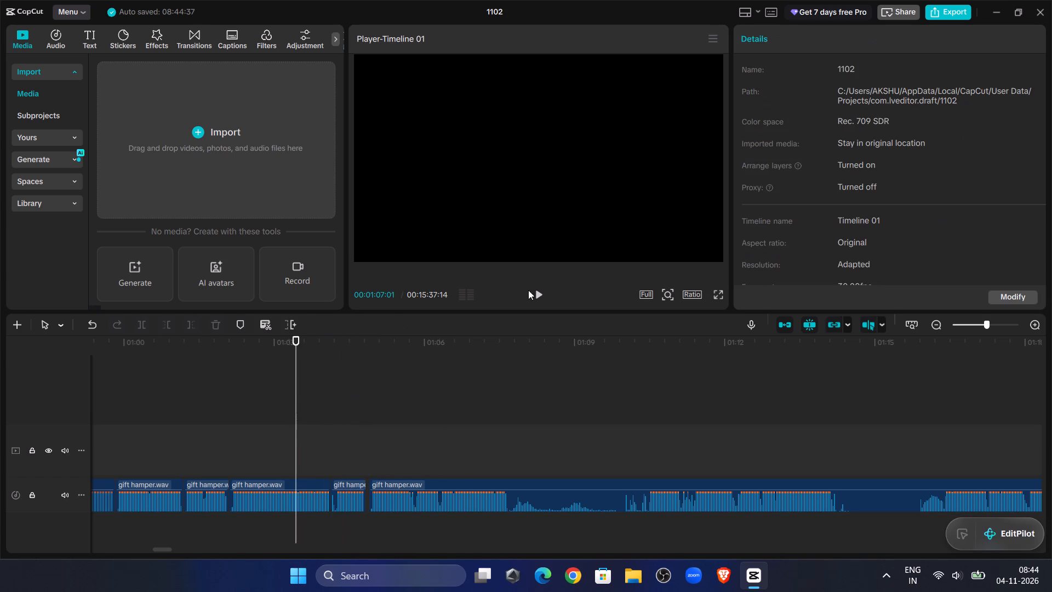
{"action": "left_click", "coordinate": [536, 287]}
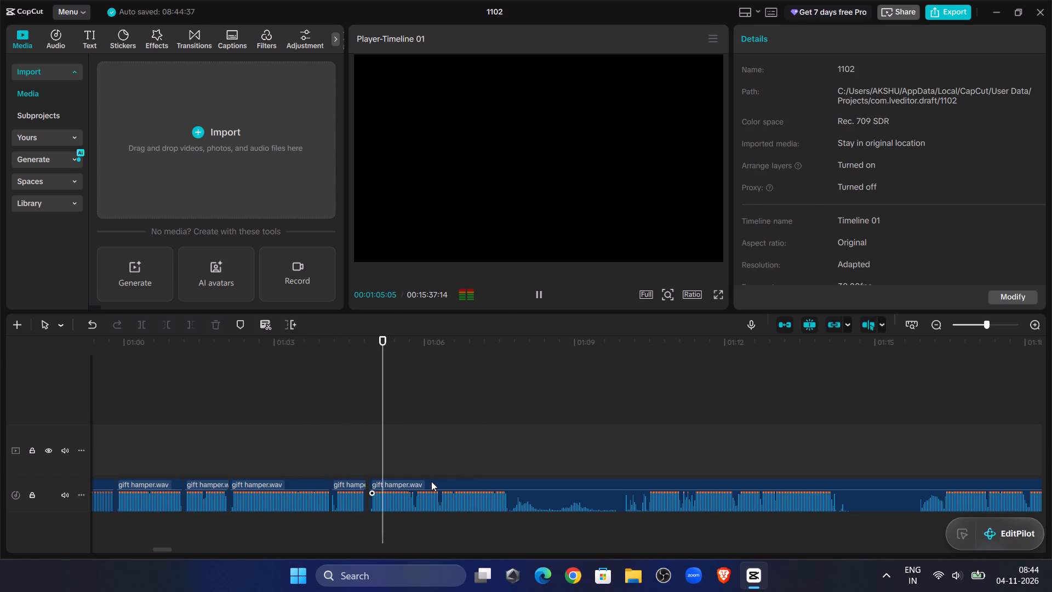
{"action": "left_click", "coordinate": [431, 481]}
{"action": "left_click_drag", "start_coordinate": [431, 481], "coordinate": [425, 487]}
Replay from the short clip onward and split the last gift hamper.wav clip where the speech ends, at about 00:01:07:18.
{"action": "left_click", "coordinate": [334, 401]}
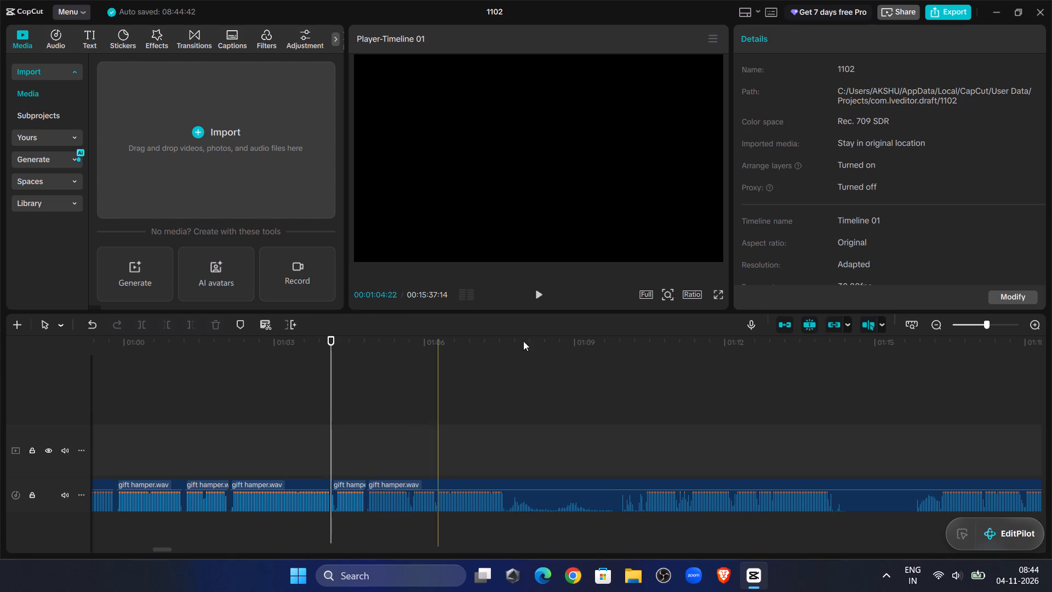
{"action": "left_click", "coordinate": [547, 291]}
{"action": "left_click", "coordinate": [994, 324]}
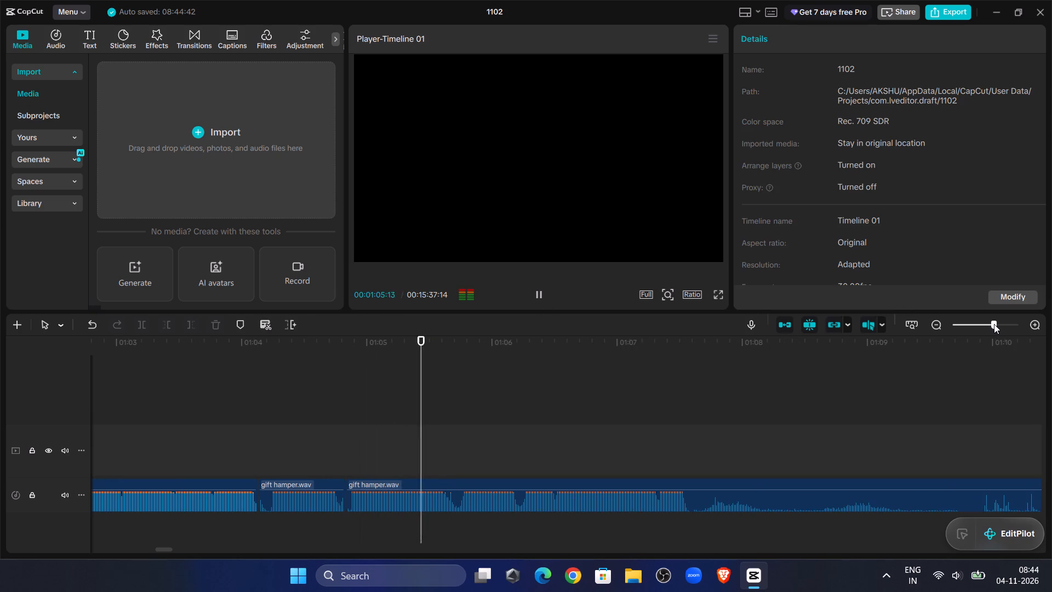
{"action": "left_click", "coordinate": [536, 290]}
{"action": "left_click", "coordinate": [687, 497]}
{"action": "left_click", "coordinate": [138, 324]}
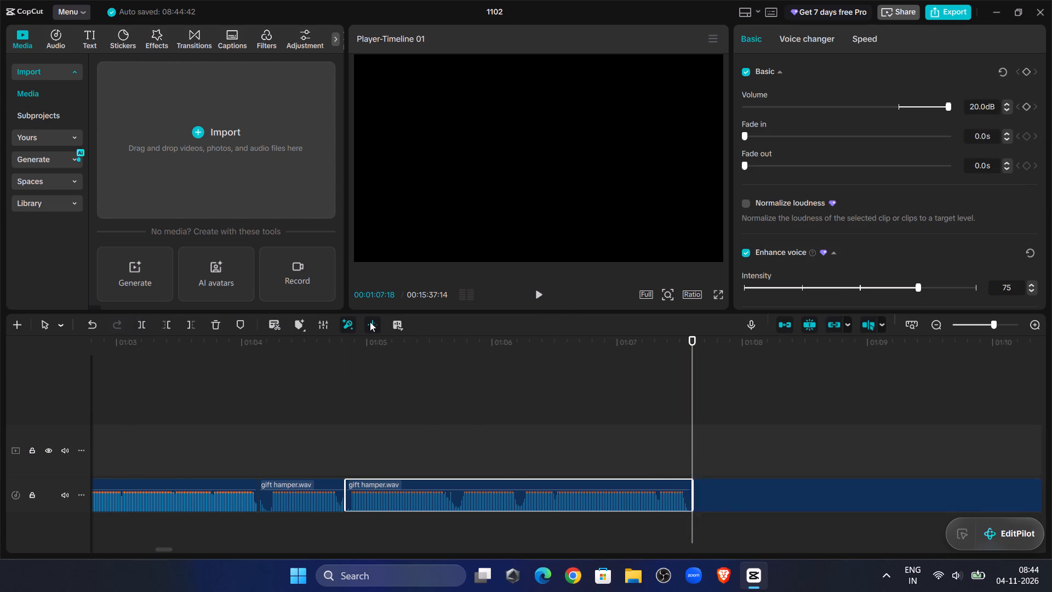
Find the next wanted passage, trim the last gift hamper.wav clip's start to about 00:01:16:09, and move it back against the previous clip.
{"action": "left_click", "coordinate": [551, 297]}
{"action": "left_click", "coordinate": [541, 295]}
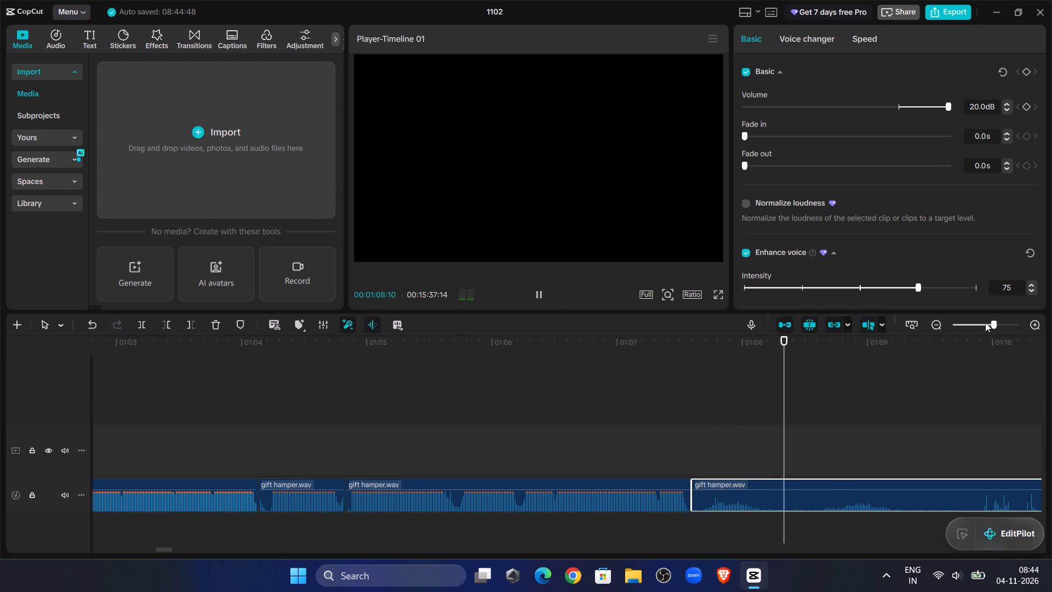
{"action": "left_click", "coordinate": [981, 323]}
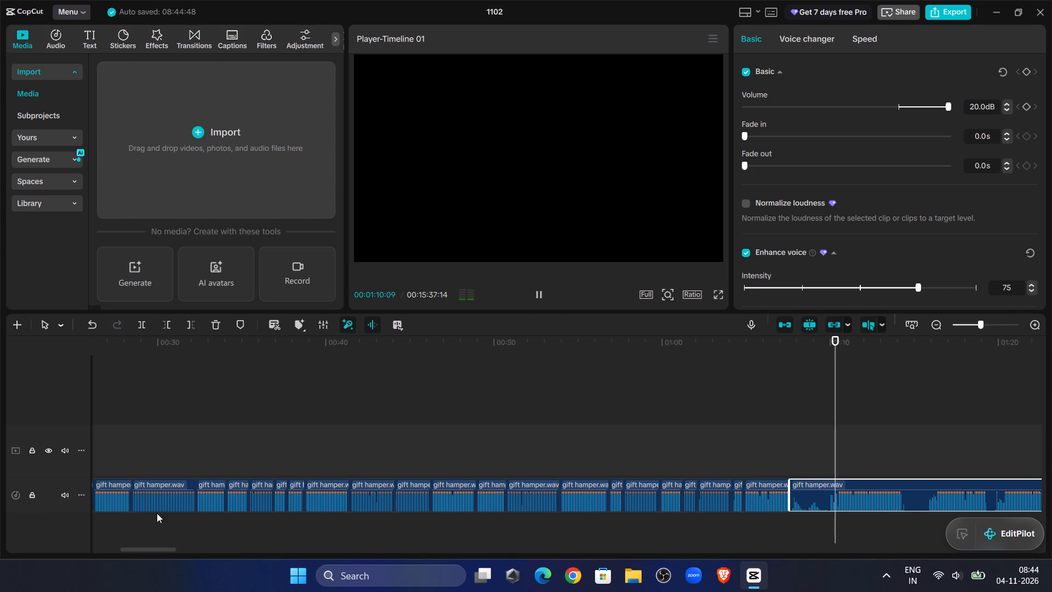
{"action": "left_click_drag", "start_coordinate": [136, 550], "coordinate": [156, 549]}
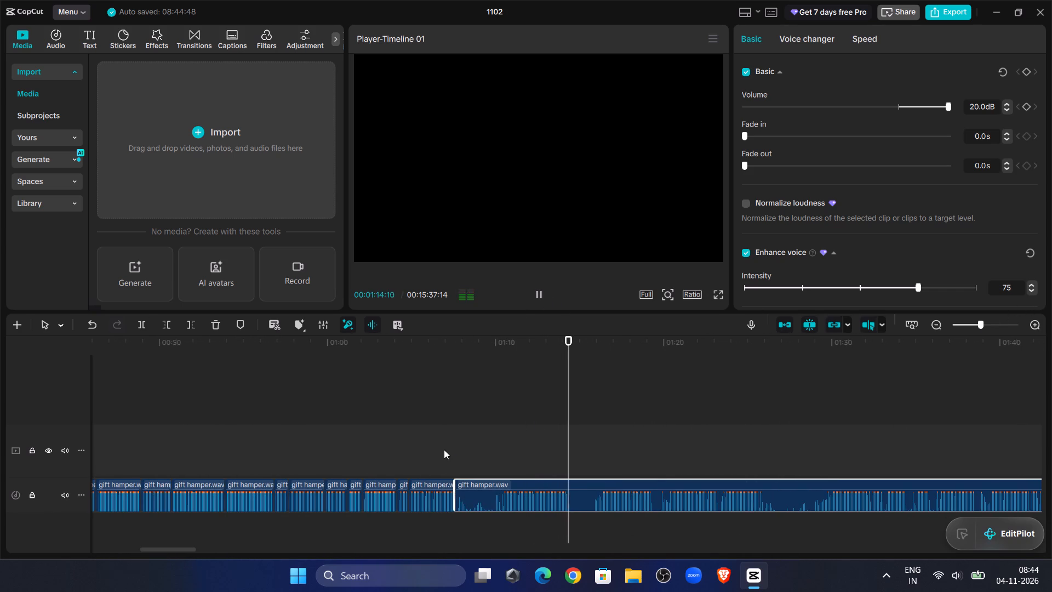
{"action": "left_click", "coordinate": [407, 429]}
{"action": "left_click", "coordinate": [542, 297]}
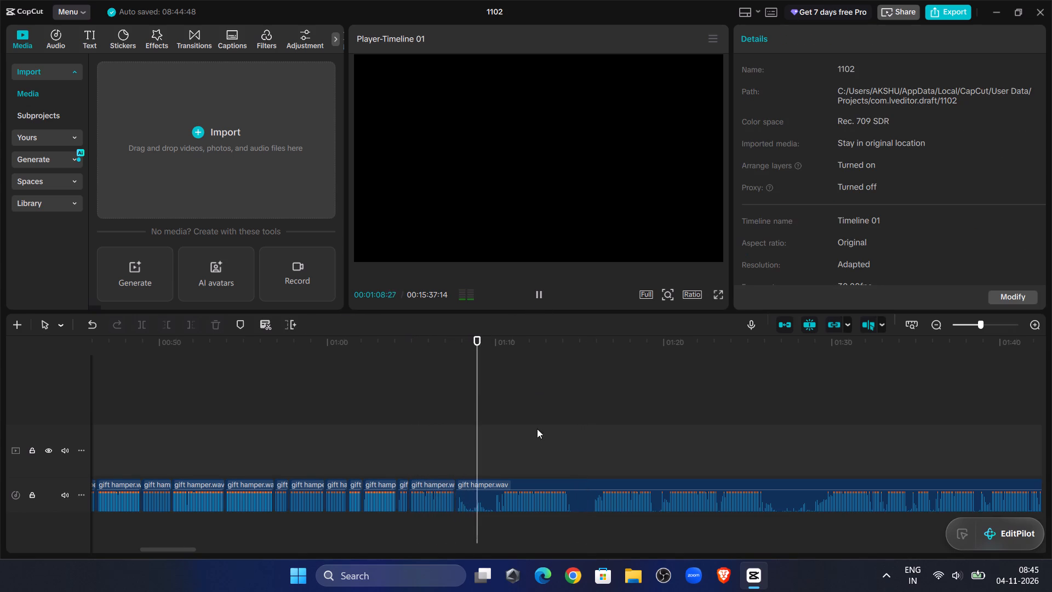
{"action": "left_click", "coordinate": [598, 467]}
{"action": "left_click", "coordinate": [536, 298]}
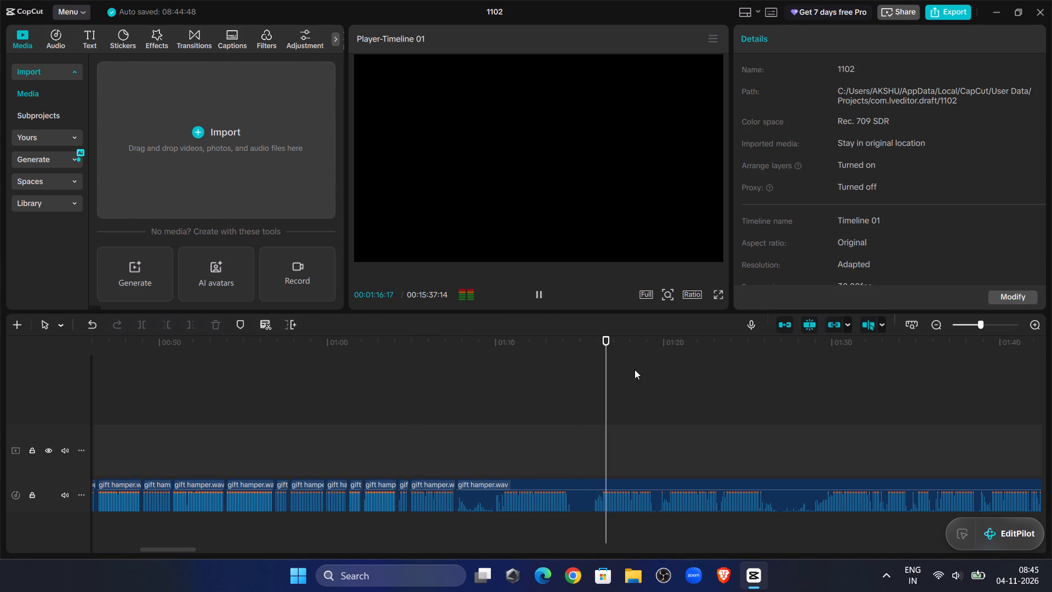
{"action": "double_click", "coordinate": [599, 448]}
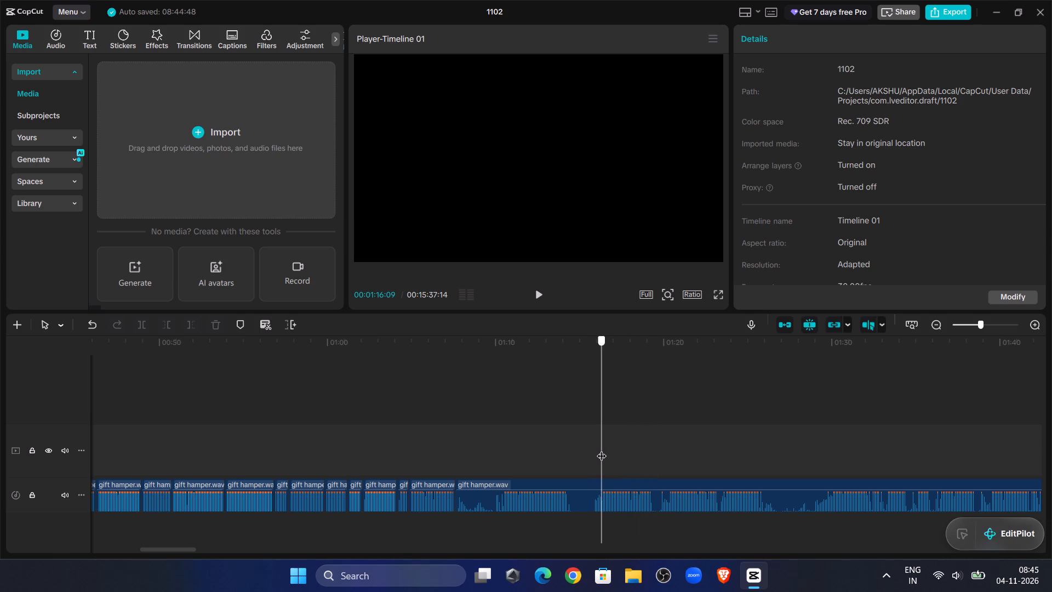
{"action": "left_click", "coordinate": [604, 498]}
{"action": "left_click", "coordinate": [161, 327]}
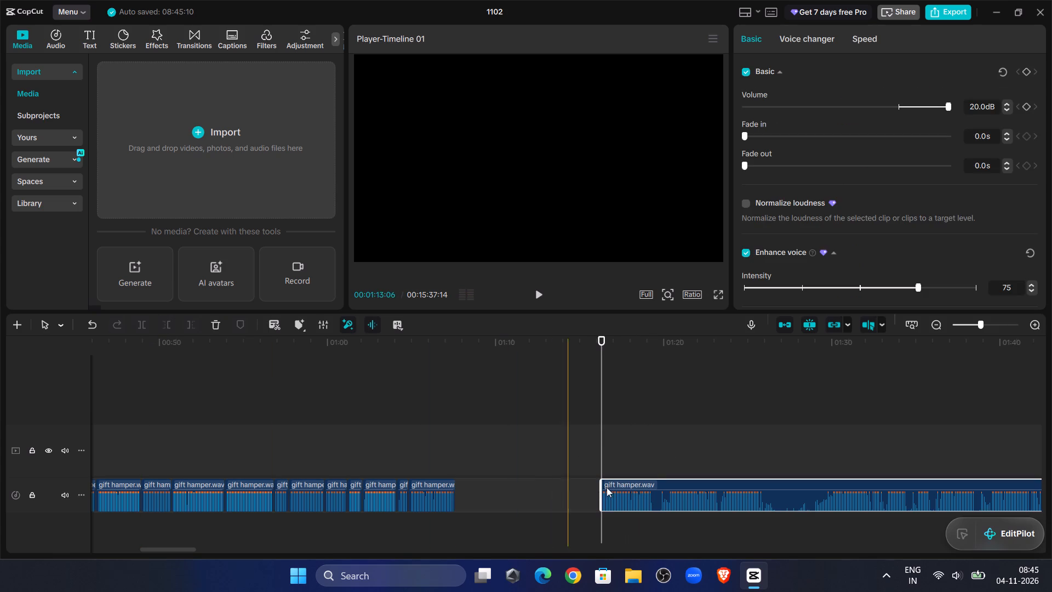
{"action": "left_click_drag", "start_coordinate": [624, 483], "coordinate": [476, 489]}
Replay the join near 00:01:07:18 and split the last gift hamper.wav clip in the quiet dip at about 00:01:09:21.
{"action": "left_click", "coordinate": [437, 425]}
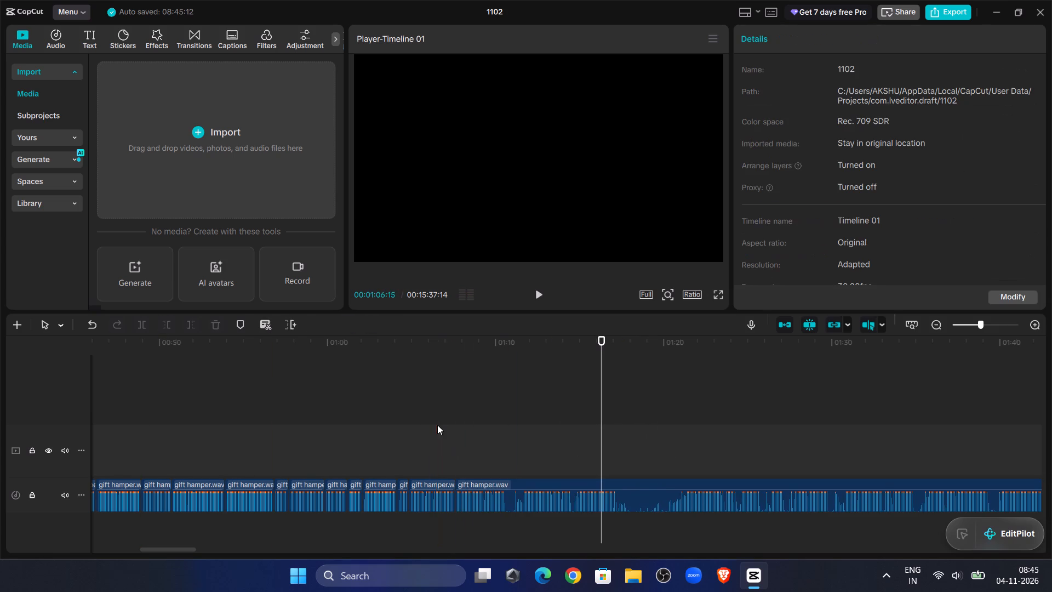
{"action": "left_click", "coordinate": [530, 292]}
{"action": "left_click", "coordinate": [987, 324]}
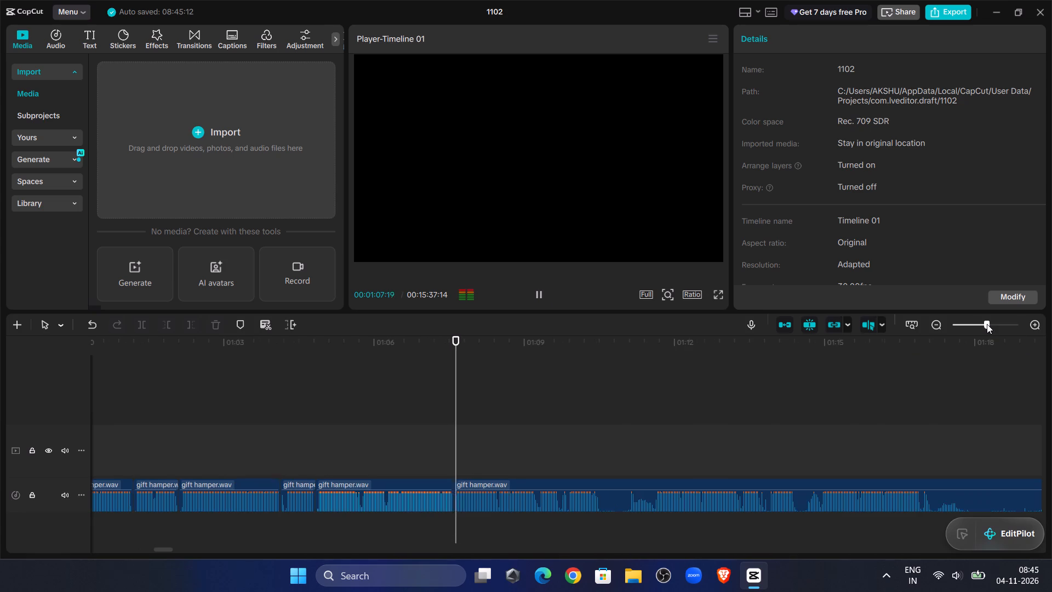
{"action": "left_click", "coordinate": [998, 322]}
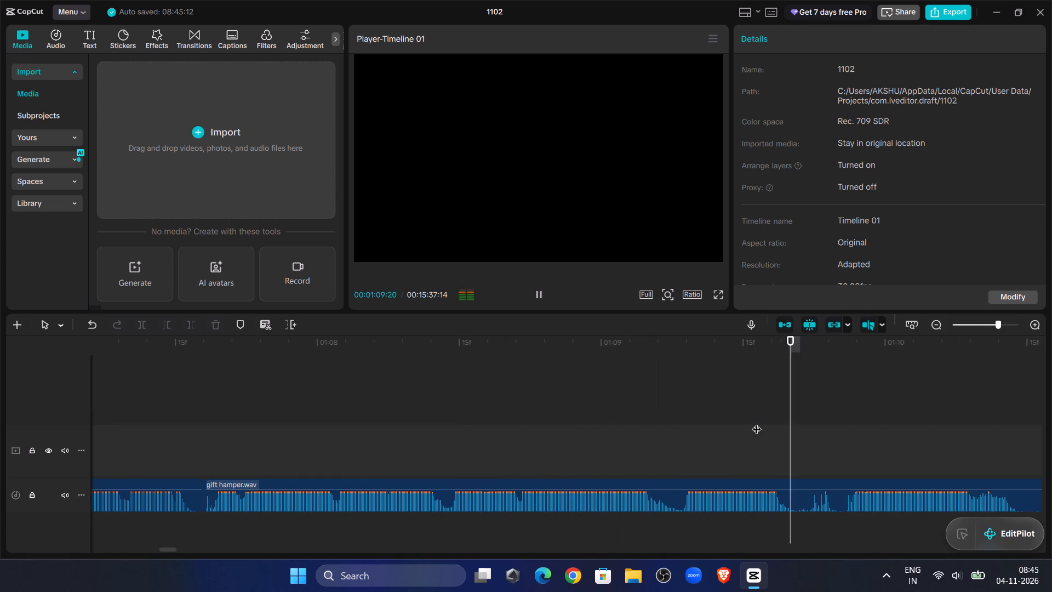
{"action": "double_click", "coordinate": [788, 454]}
{"action": "left_click", "coordinate": [814, 494]}
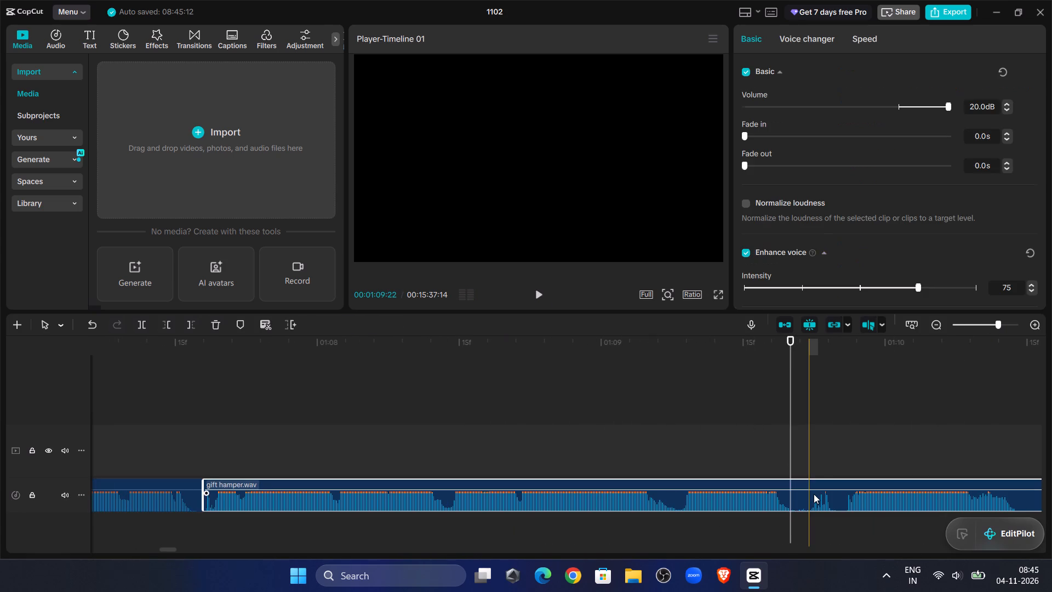
{"action": "left_click_drag", "start_coordinate": [793, 432], "coordinate": [797, 443]}
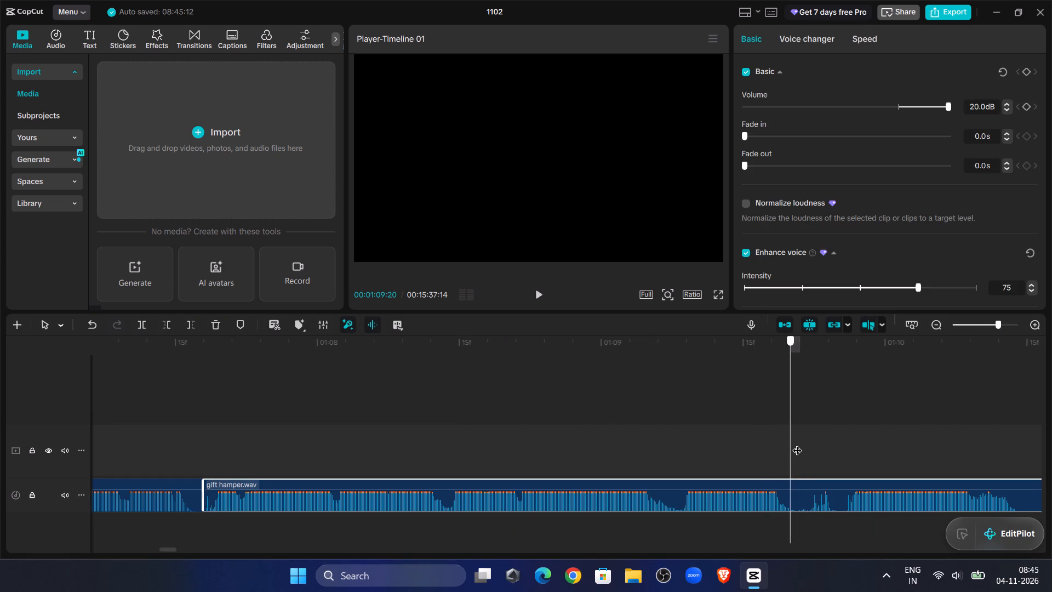
{"action": "left_click_drag", "start_coordinate": [797, 443], "coordinate": [797, 443]}
{"action": "left_click", "coordinate": [133, 329]}
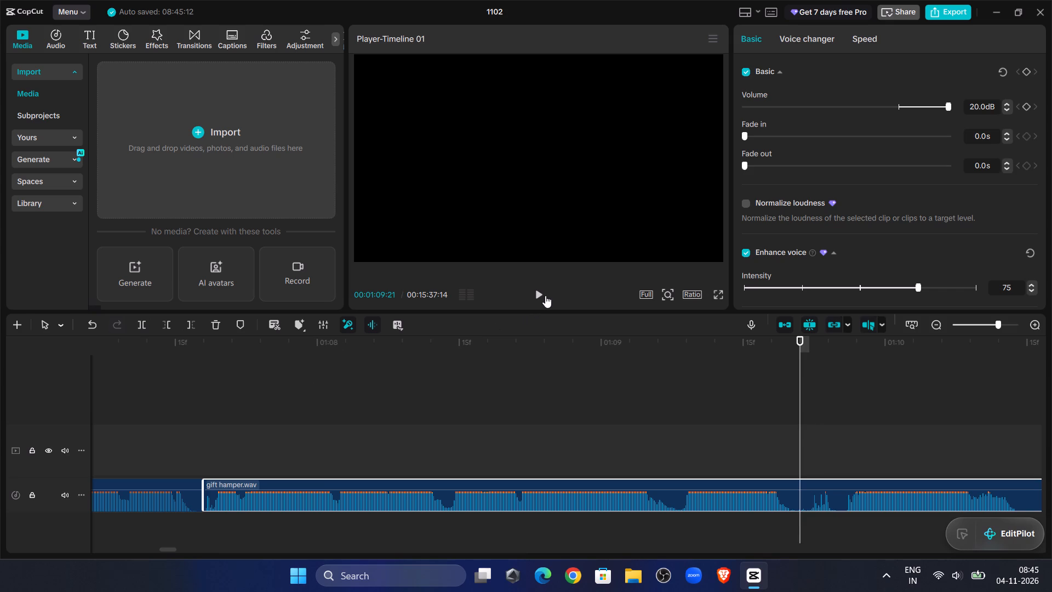
{"action": "double_click", "coordinate": [545, 295]}
{"action": "left_click", "coordinate": [802, 431]}
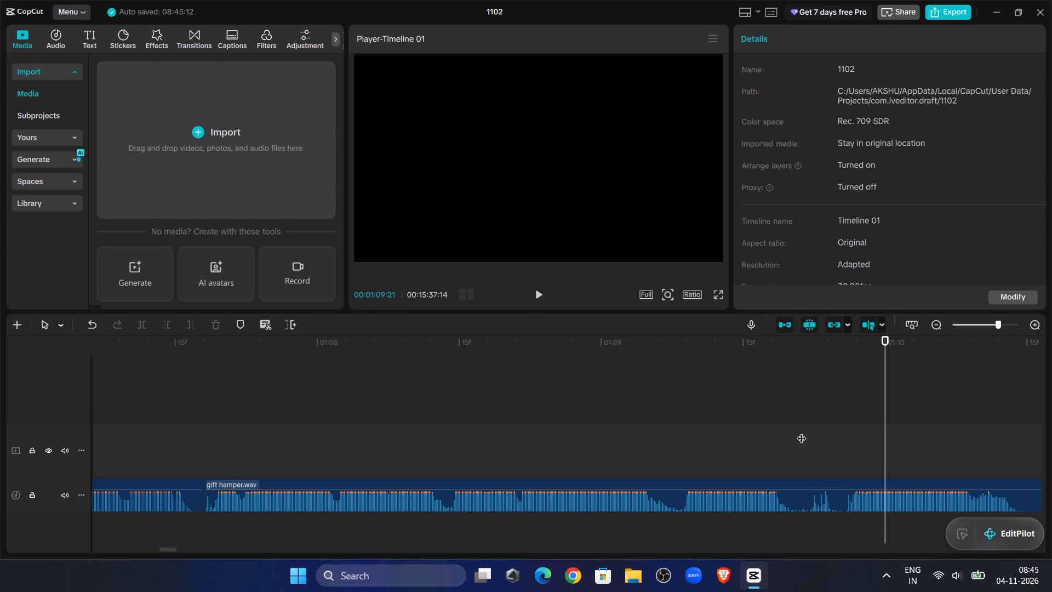
{"action": "left_click", "coordinate": [809, 481]}
{"action": "left_click", "coordinate": [147, 328]}
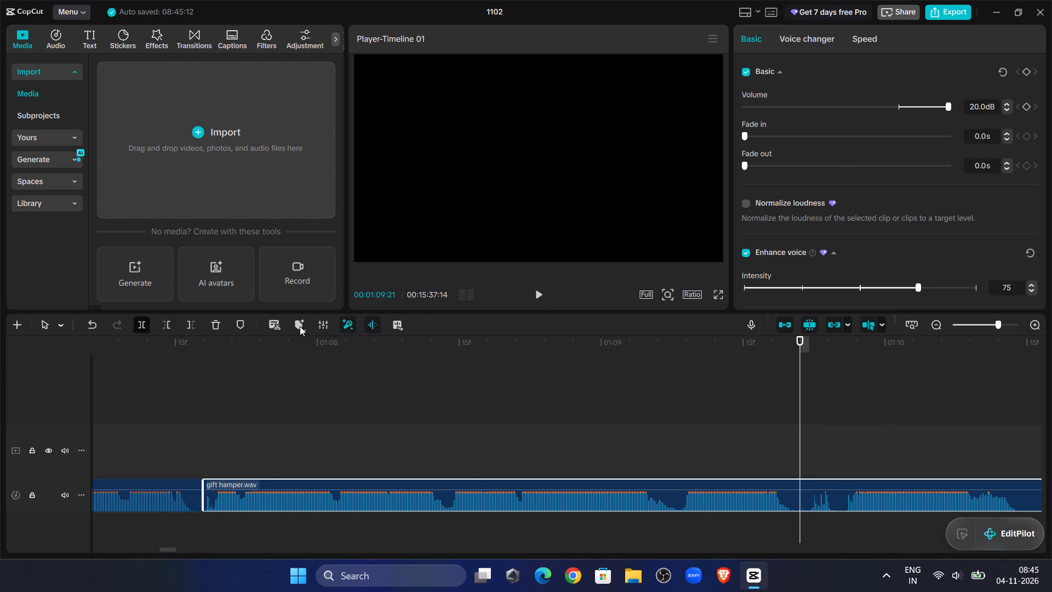
Trim the last gift hamper.wav clip's start to about 00:01:09:26 and move it back against the previous clip.
{"action": "double_click", "coordinate": [533, 295]}
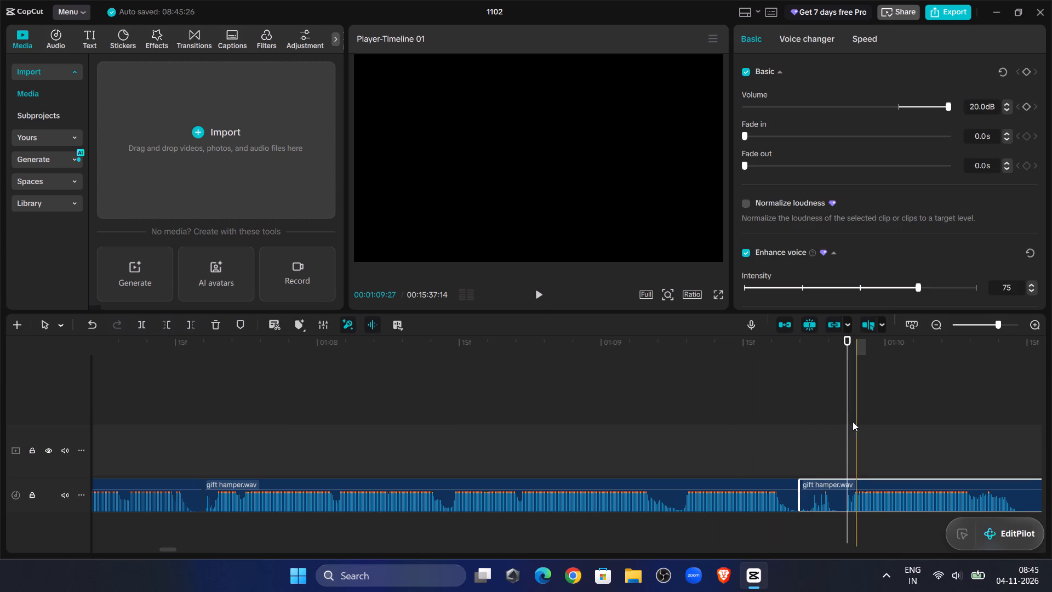
{"action": "left_click_drag", "start_coordinate": [847, 422], "coordinate": [843, 428]}
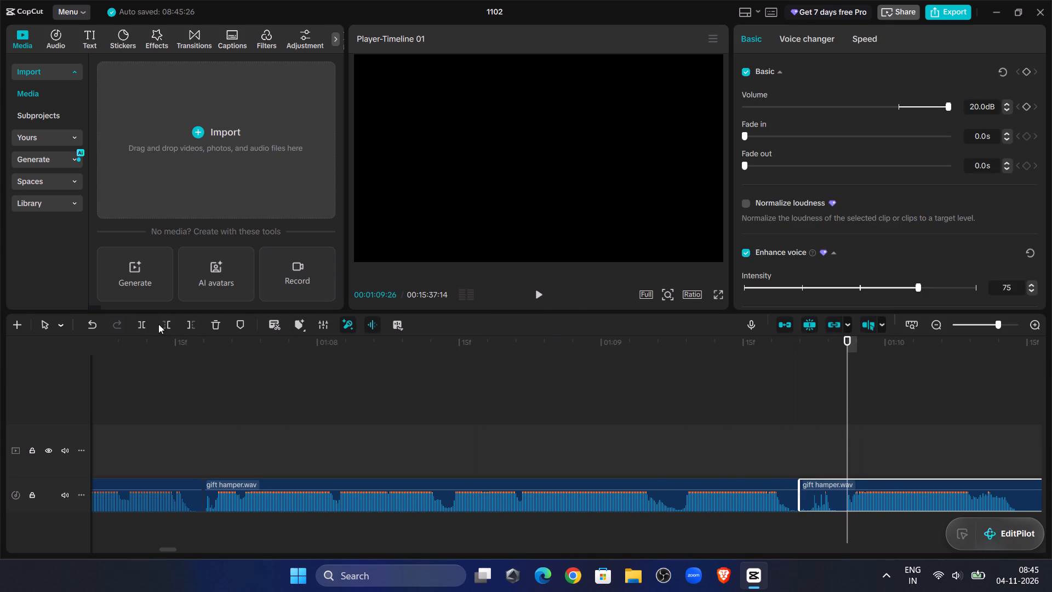
{"action": "left_click", "coordinate": [158, 325]}
{"action": "left_click", "coordinate": [168, 321]}
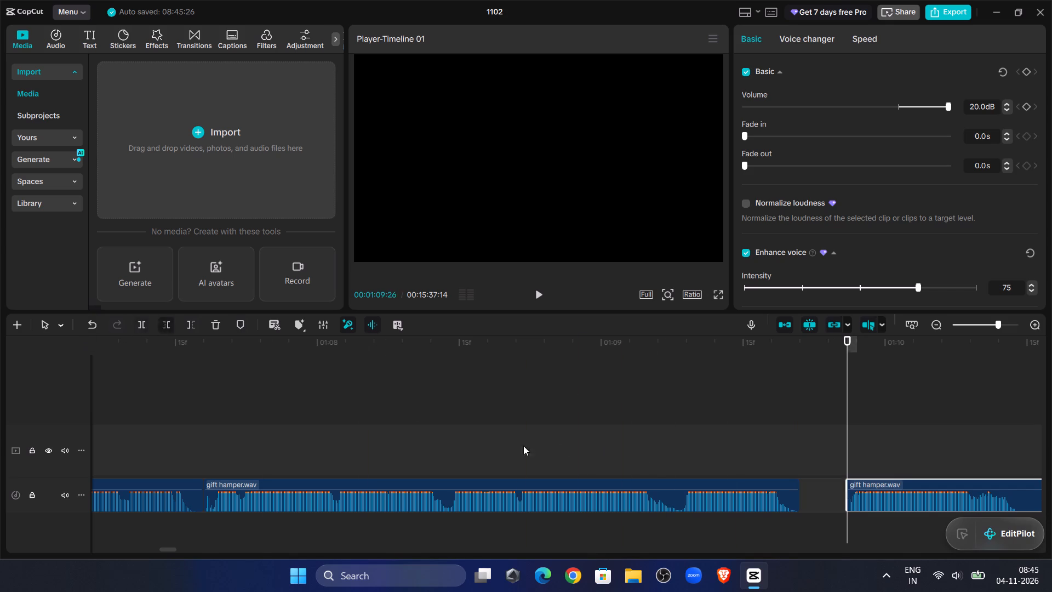
{"action": "left_click_drag", "start_coordinate": [904, 481], "coordinate": [854, 483]}
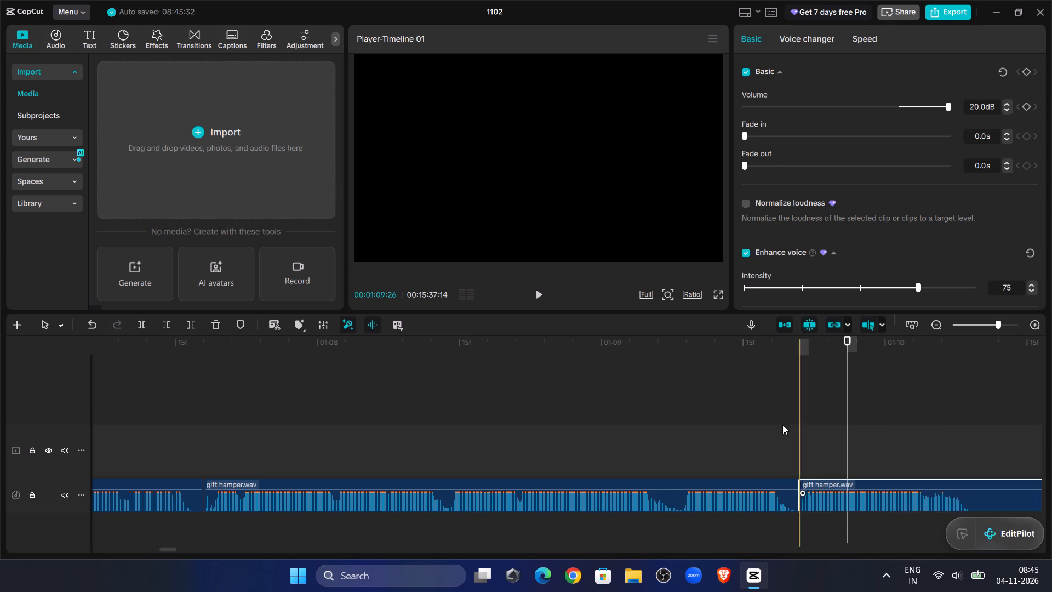
Replay the join near 00:01:09:21 and split the last gift hamper.wav clip where the speech ends, at about 00:01:10:09.
{"action": "left_click", "coordinate": [750, 397]}
{"action": "left_click", "coordinate": [551, 294]}
{"action": "left_click", "coordinate": [541, 297]}
{"action": "left_click", "coordinate": [541, 297]}
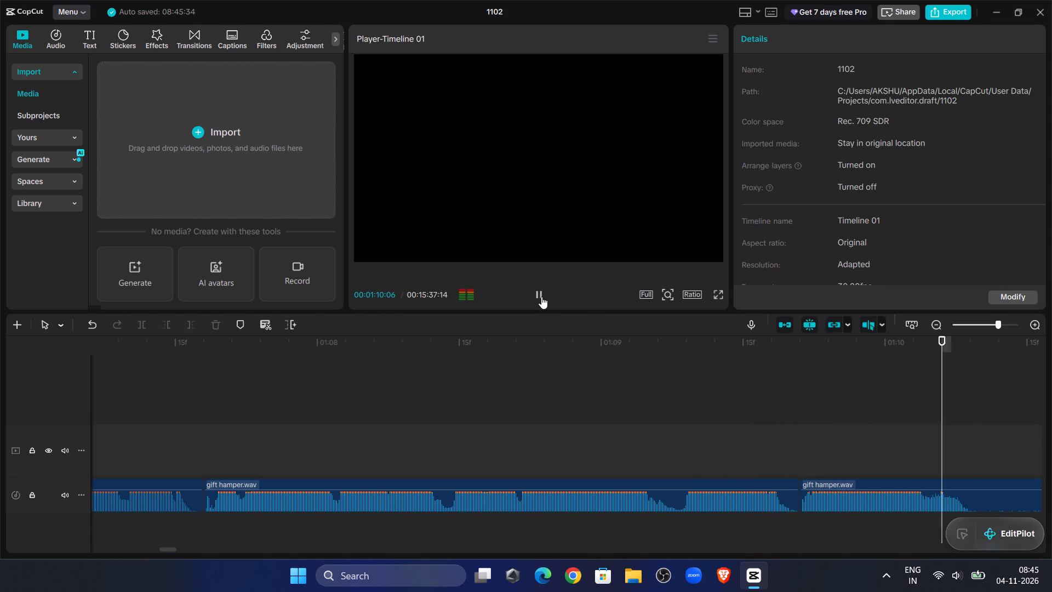
{"action": "left_click", "coordinate": [956, 499]}
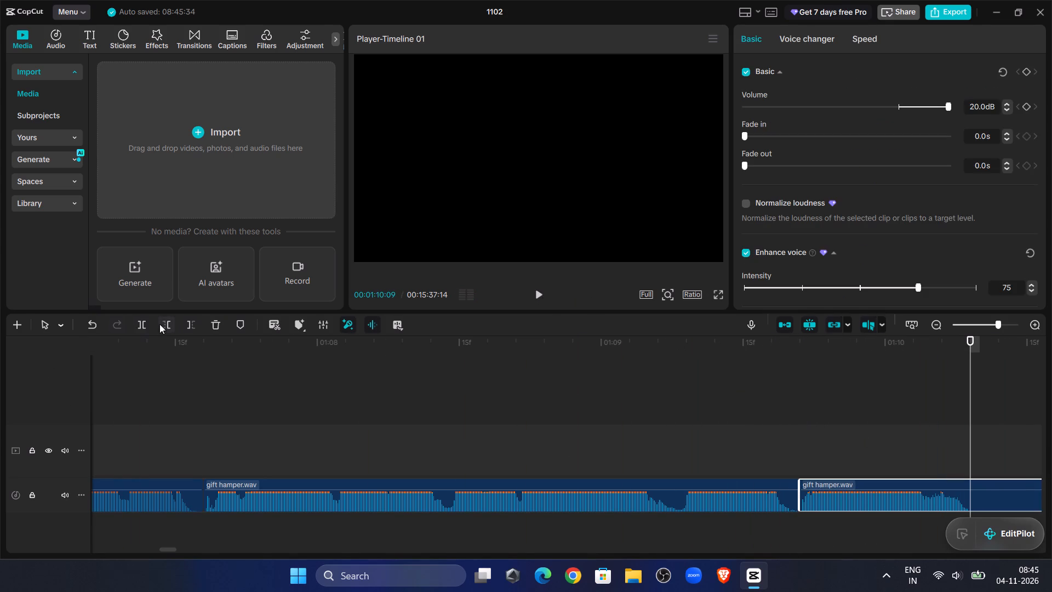
{"action": "left_click", "coordinate": [139, 331]}
Find the next wanted passage, trim the last gift hamper.wav clip's start to about 00:01:21:03, and move it back against the previous clip.
{"action": "left_click", "coordinate": [542, 294]}
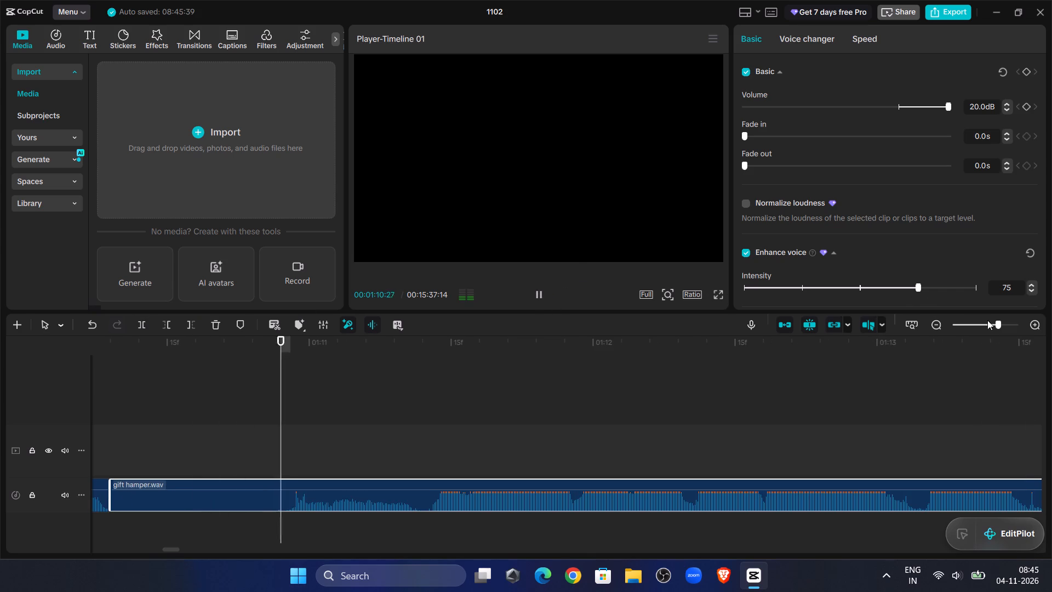
{"action": "left_click", "coordinate": [990, 322]}
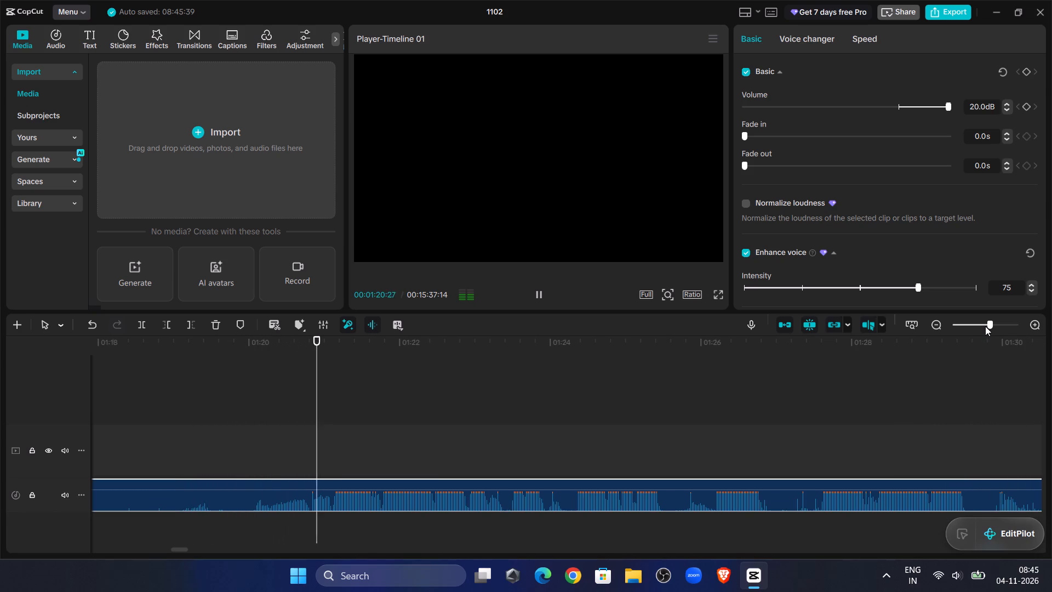
{"action": "left_click", "coordinate": [307, 432]}
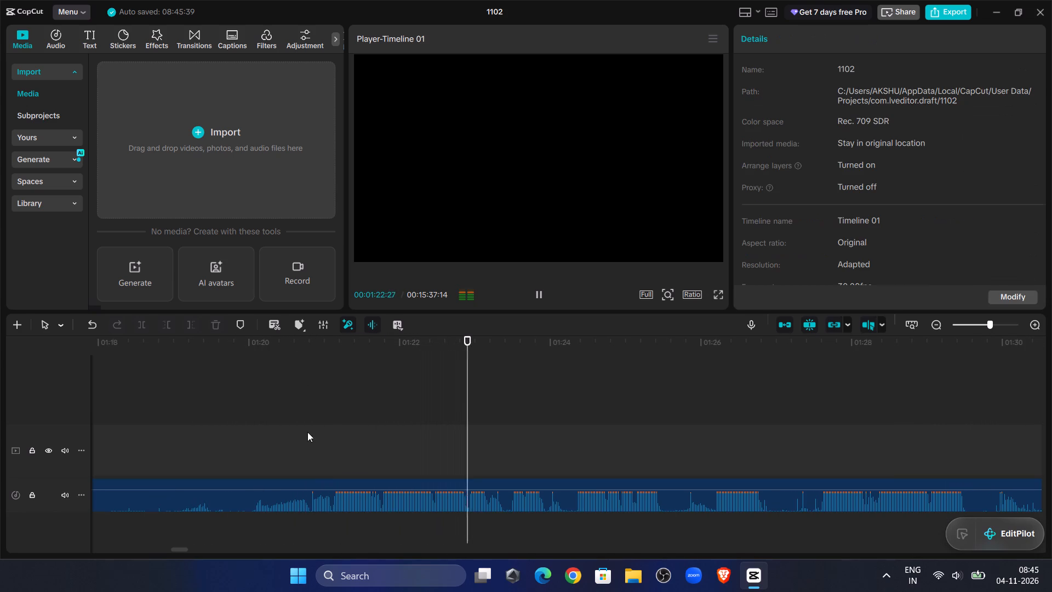
{"action": "left_click_drag", "start_coordinate": [309, 432], "coordinate": [331, 453]}
{"action": "left_click", "coordinate": [350, 491]}
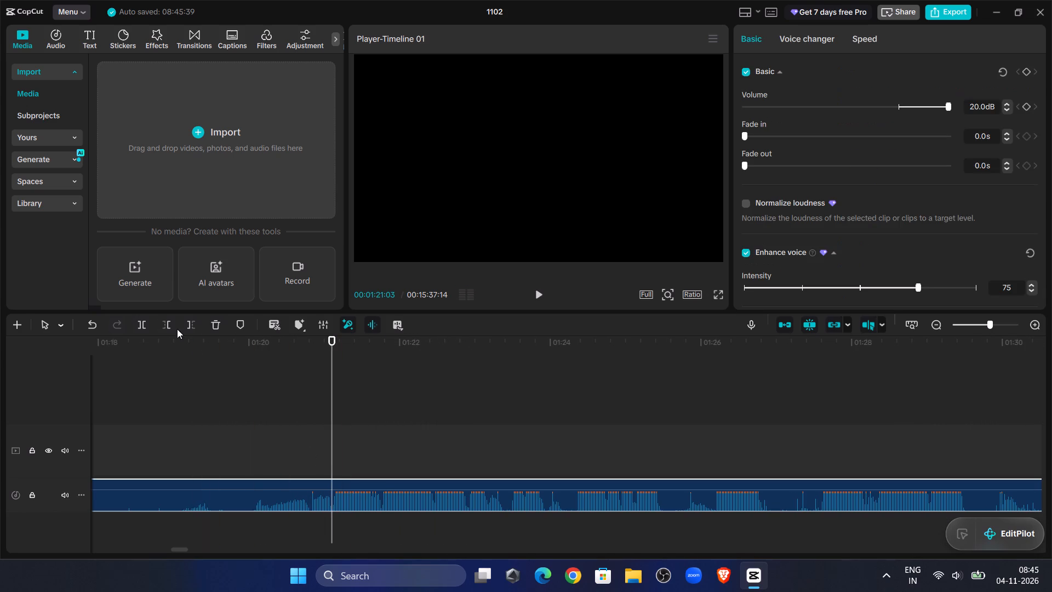
{"action": "left_click", "coordinate": [167, 326]}
{"action": "left_click_drag", "start_coordinate": [433, 484], "coordinate": [0, 498]}
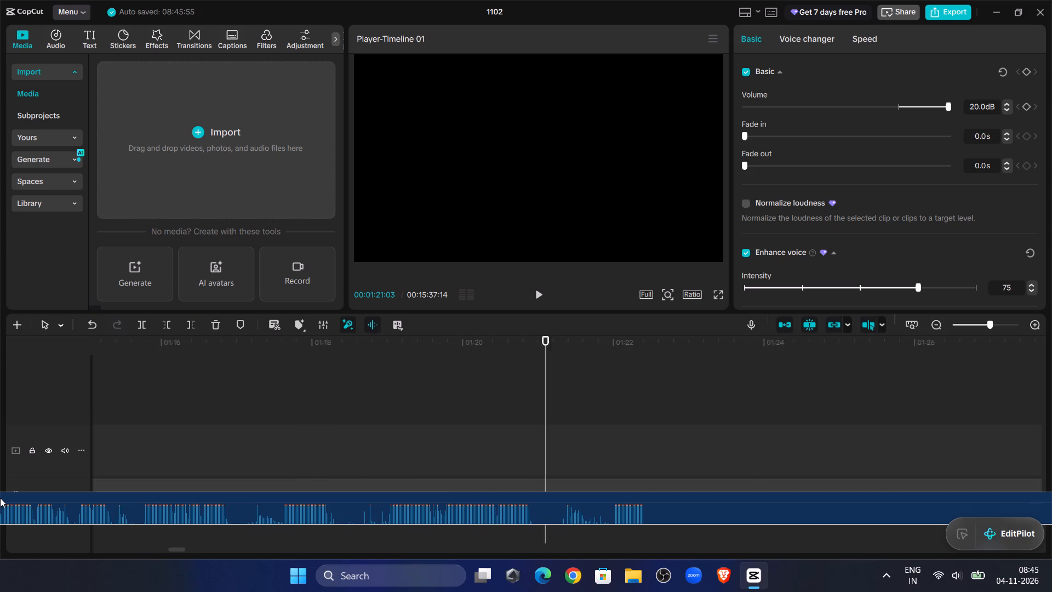
{"action": "left_click_drag", "start_coordinate": [0, 498], "coordinate": [230, 496]}
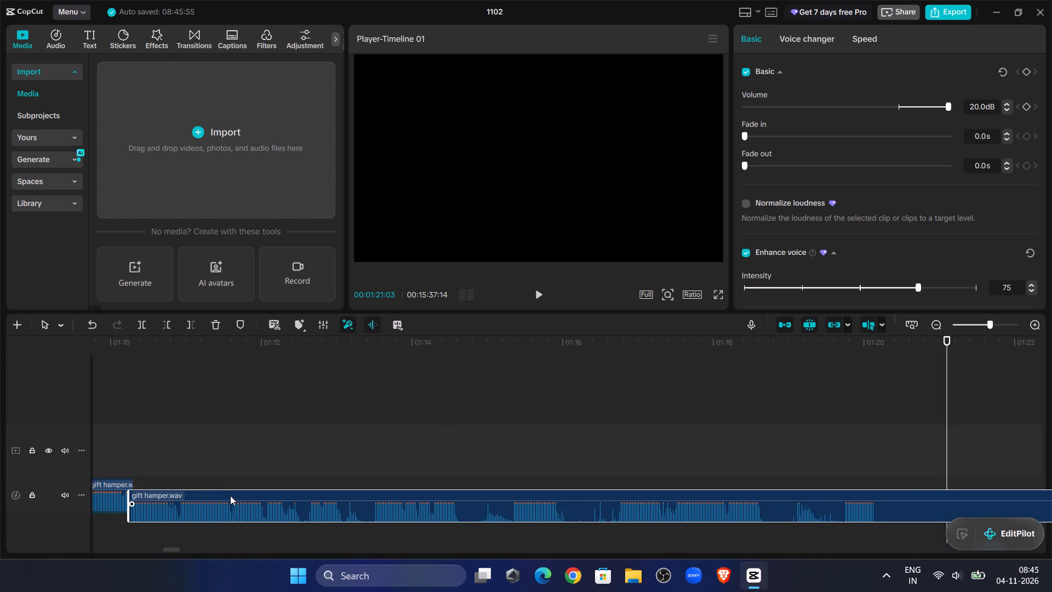
{"action": "left_click_drag", "start_coordinate": [230, 496], "coordinate": [235, 496]}
Replay from the new join, trim the last gift hamper.wav clip's start to about 00:01:19:23, and move it back against the short clip.
{"action": "left_click", "coordinate": [103, 400]}
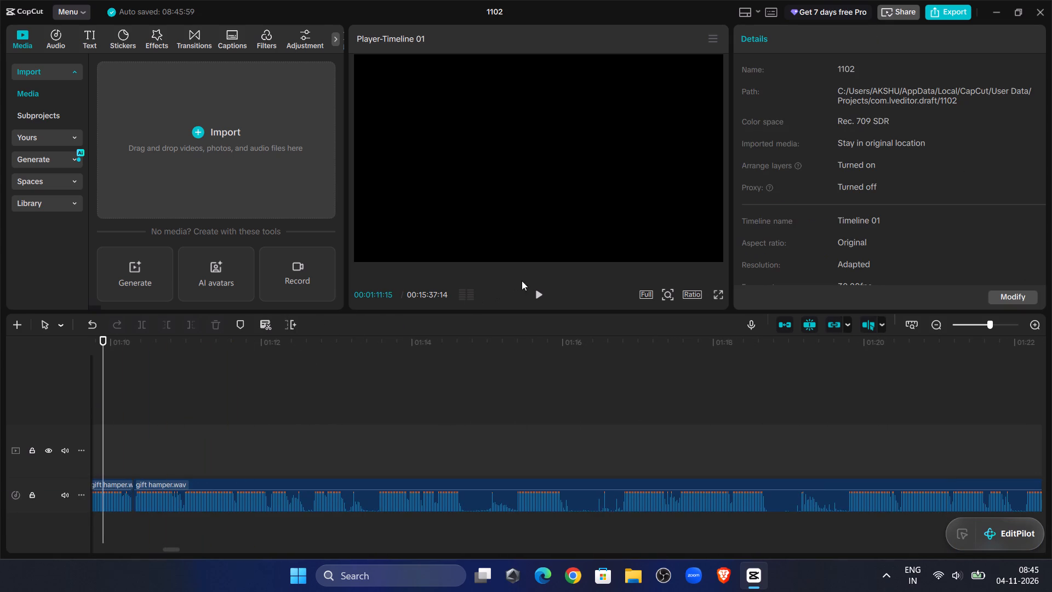
{"action": "left_click", "coordinate": [542, 292]}
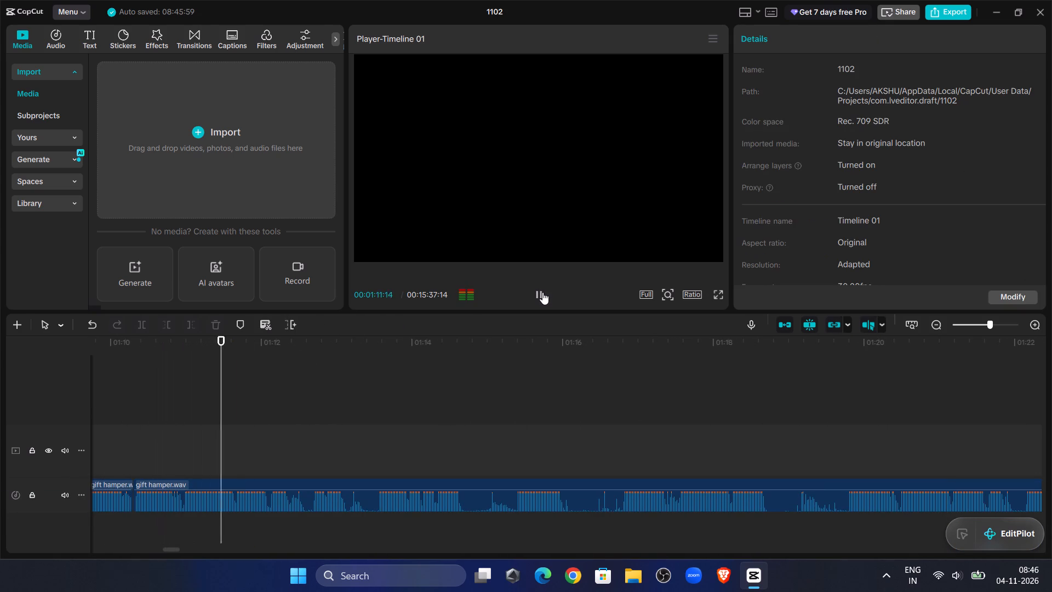
{"action": "left_click_drag", "start_coordinate": [538, 294], "coordinate": [529, 302]}
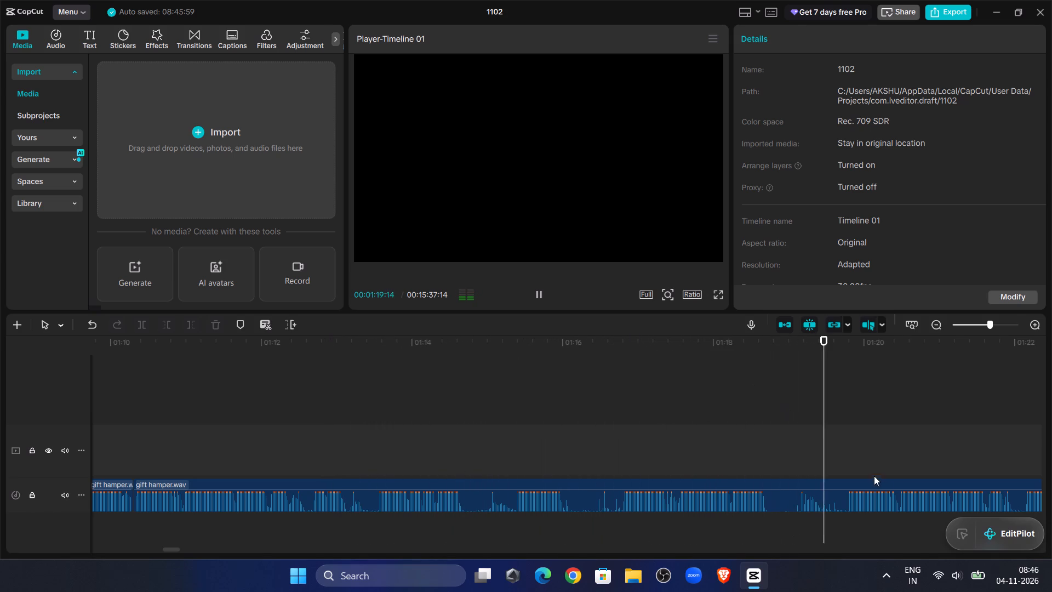
{"action": "double_click", "coordinate": [845, 422]}
{"action": "left_click", "coordinate": [862, 509]}
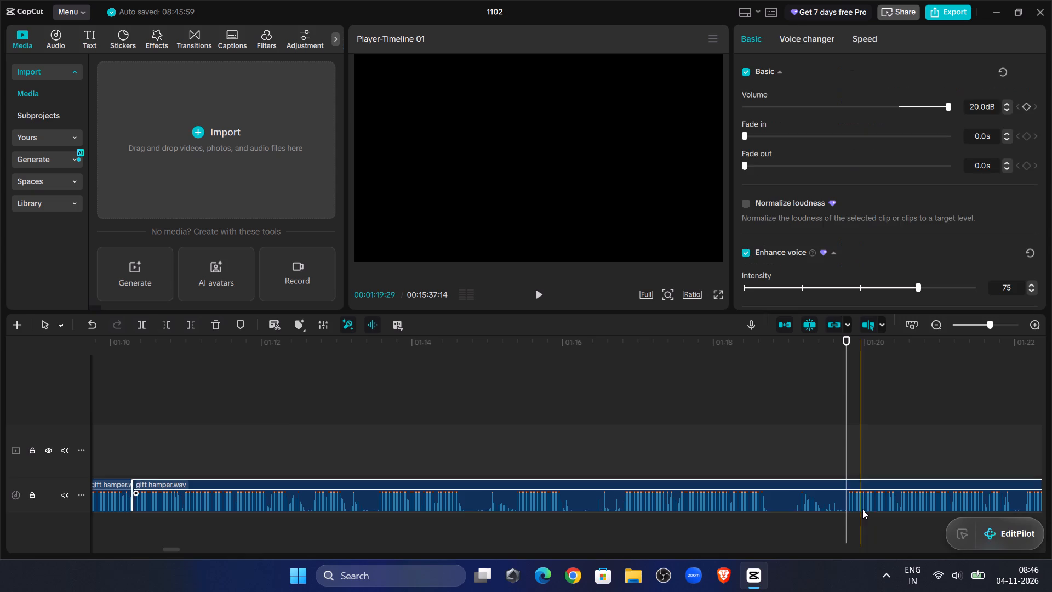
{"action": "left_click", "coordinate": [160, 327]}
{"action": "left_click", "coordinate": [532, 294]}
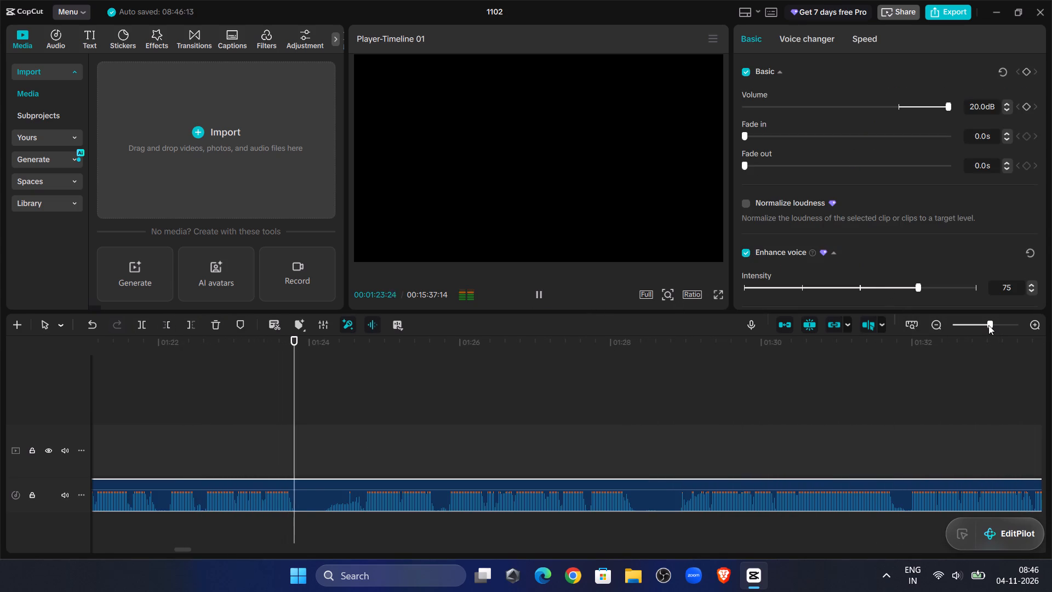
{"action": "left_click_drag", "start_coordinate": [424, 485], "coordinate": [0, 441]}
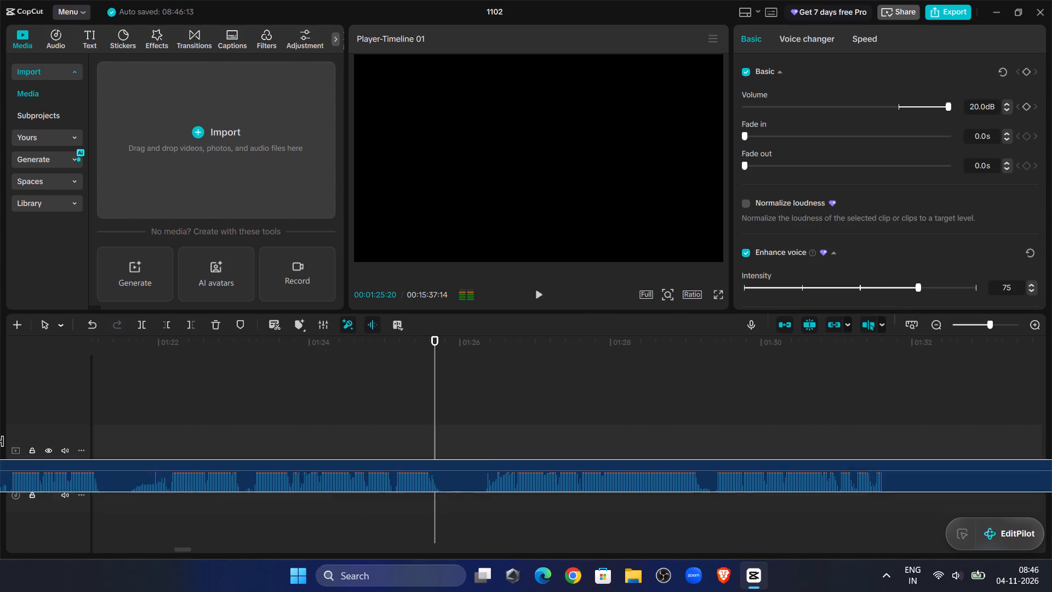
{"action": "left_click_drag", "start_coordinate": [0, 441], "coordinate": [720, 511]}
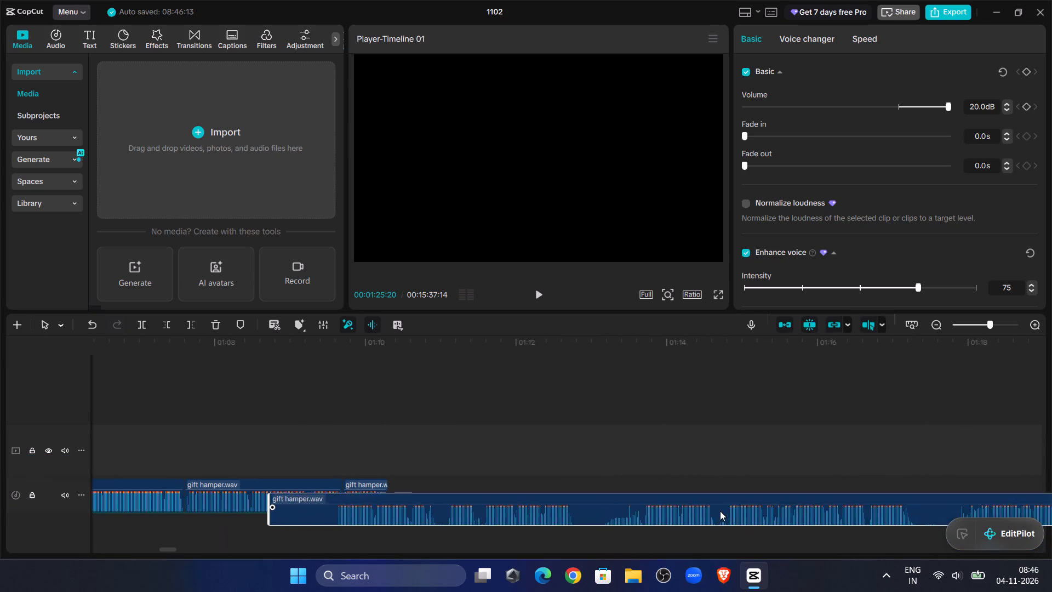
{"action": "left_click_drag", "start_coordinate": [720, 511], "coordinate": [821, 500]}
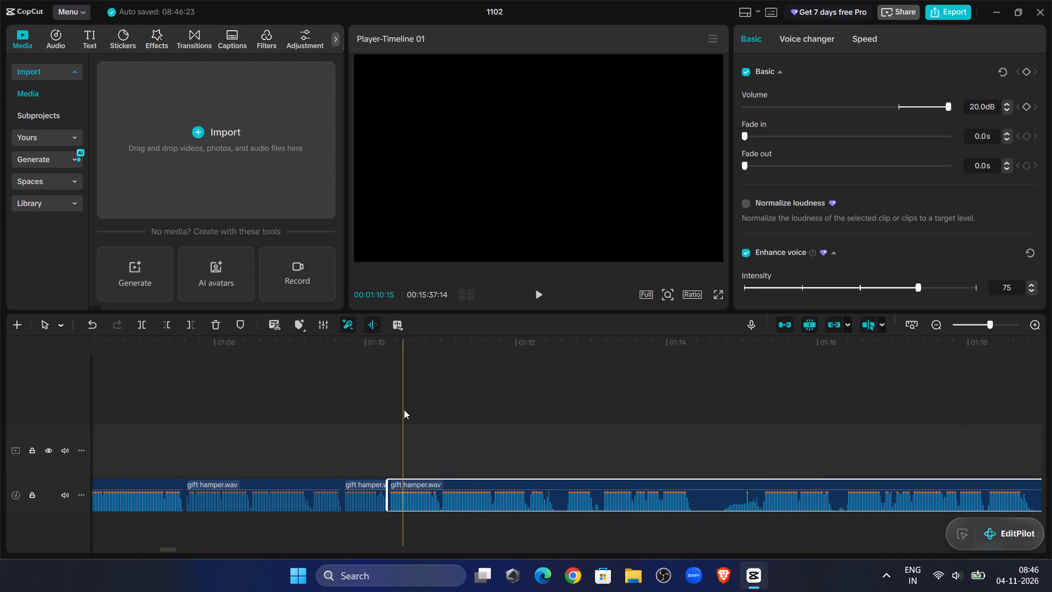
Replay the join near 00:01:10:09 and split the last gift hamper.wav clip in the quiet gap at about 00:01:12:16.
{"action": "left_click", "coordinate": [373, 423]}
{"action": "left_click", "coordinate": [333, 401]}
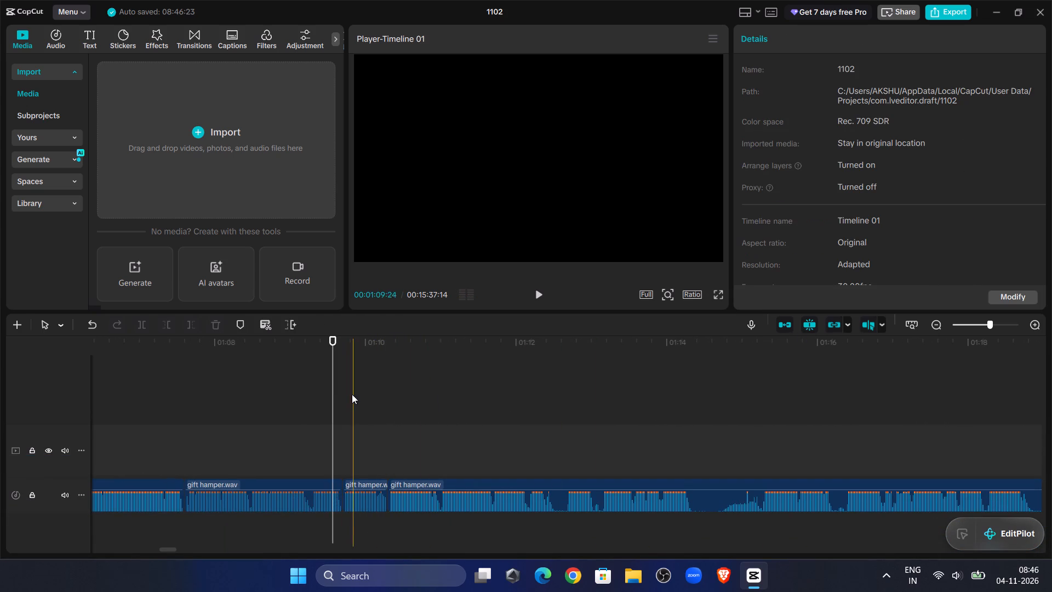
{"action": "left_click", "coordinate": [352, 394]}
{"action": "left_click", "coordinate": [541, 293]}
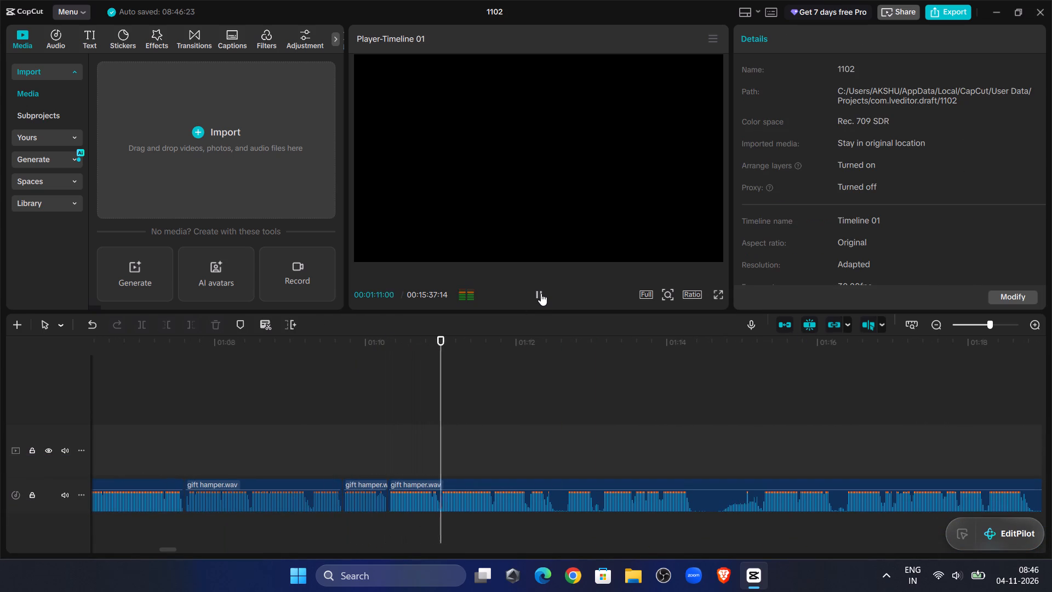
{"action": "left_click", "coordinate": [541, 293]}
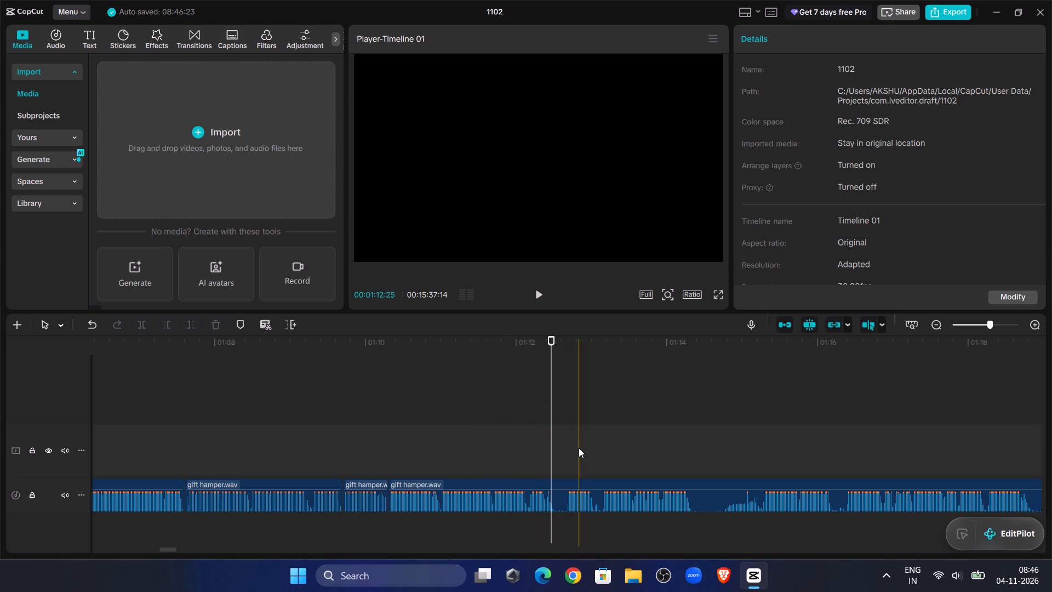
{"action": "left_click", "coordinate": [554, 432]}
{"action": "left_click", "coordinate": [540, 487]}
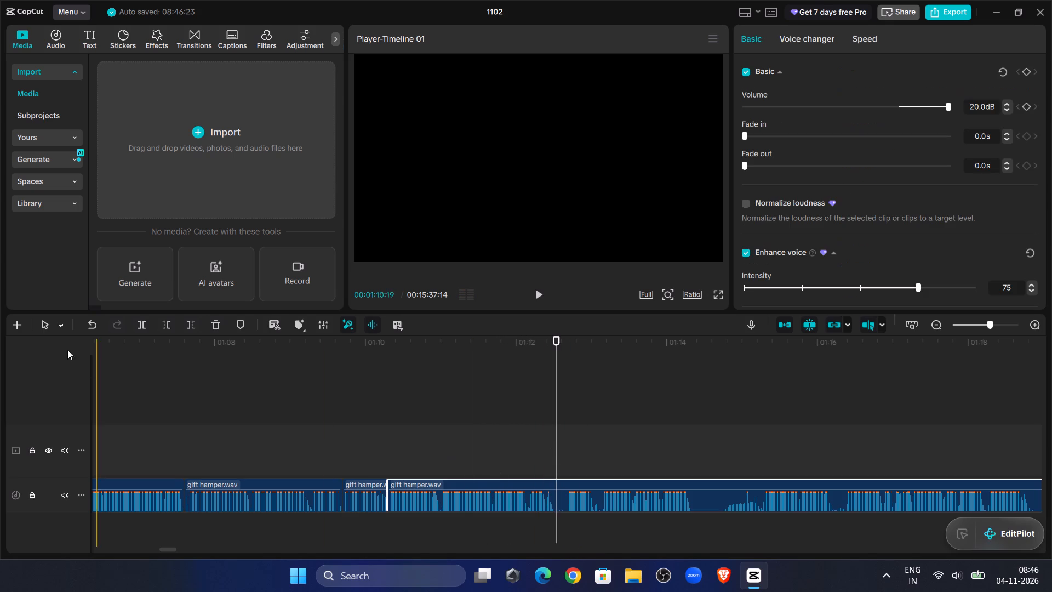
{"action": "left_click", "coordinate": [136, 328]}
Trim the last gift hamper.wav clip's start to about 00:01:12:20 and move it back against the previous clip.
{"action": "double_click", "coordinate": [529, 293]}
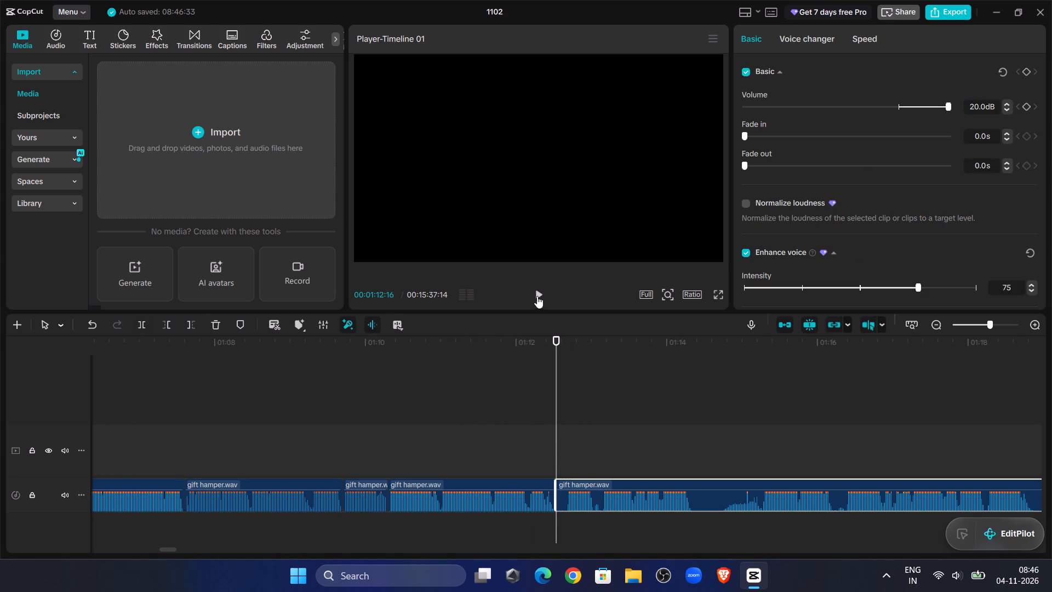
{"action": "double_click", "coordinate": [539, 297]}
{"action": "left_click_drag", "start_coordinate": [568, 397], "coordinate": [566, 402]}
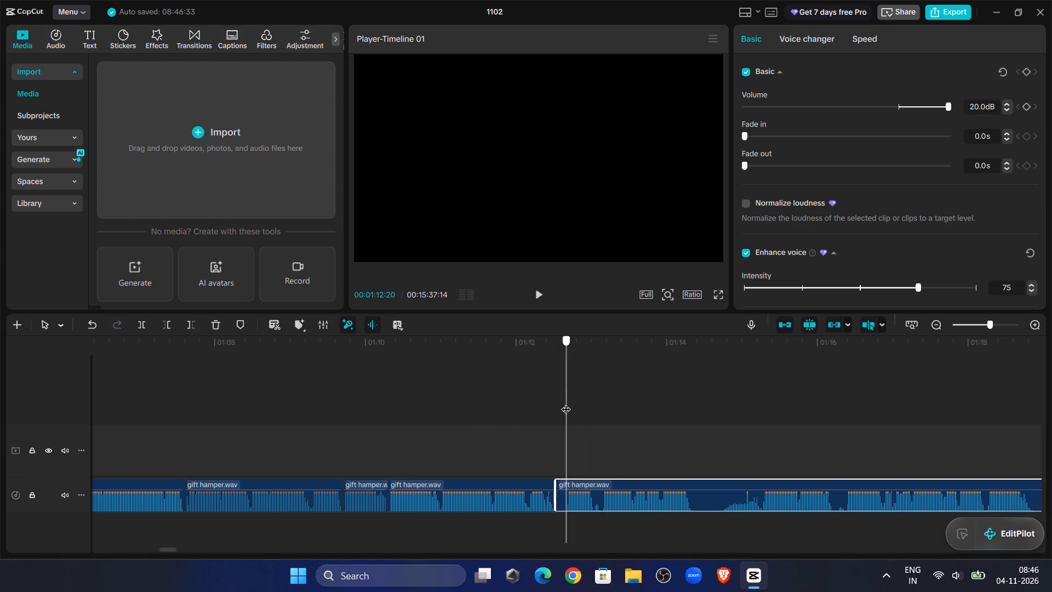
{"action": "left_click_drag", "start_coordinate": [566, 402], "coordinate": [566, 403]}
{"action": "left_click", "coordinate": [170, 326]}
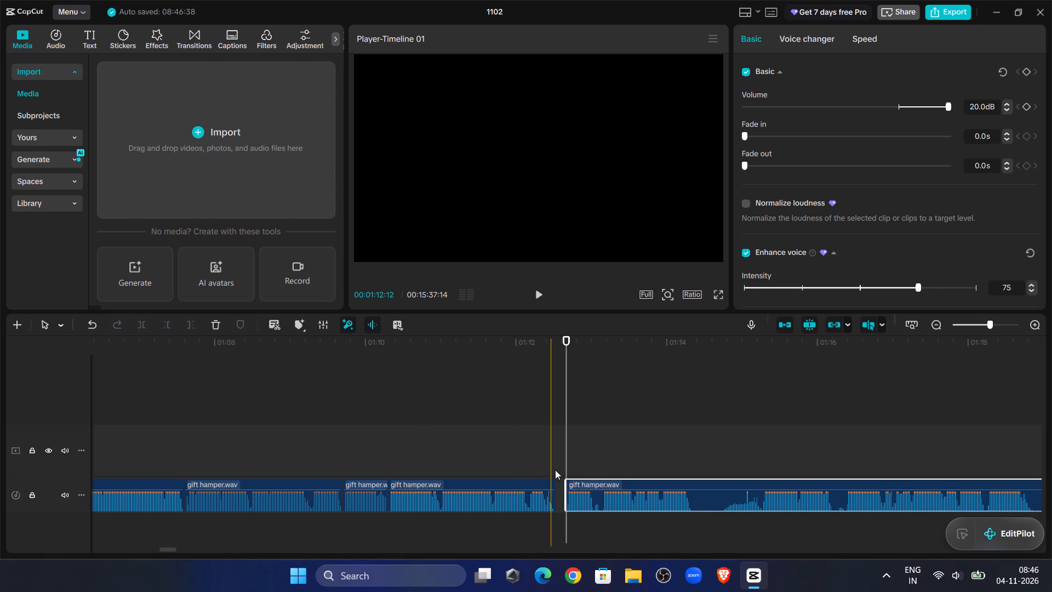
{"action": "left_click_drag", "start_coordinate": [579, 481], "coordinate": [567, 486]}
Replay the join near 00:01:12:16 and split the last gift hamper.wav clip where the speech ends, at about 00:01:14:07.
{"action": "left_click", "coordinate": [504, 403]}
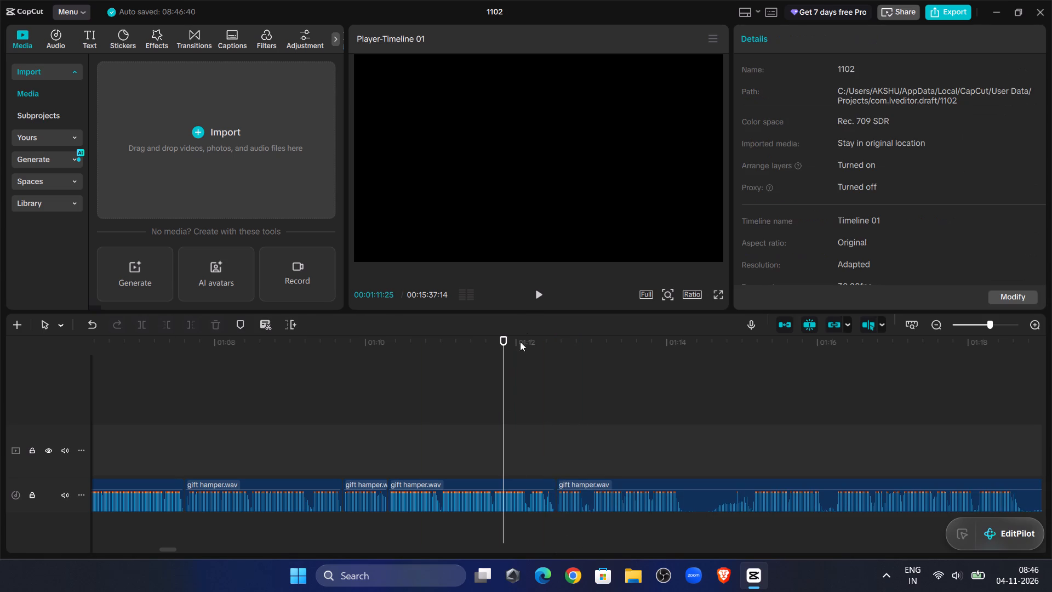
{"action": "left_click", "coordinate": [529, 308]}
{"action": "left_click", "coordinate": [533, 297]}
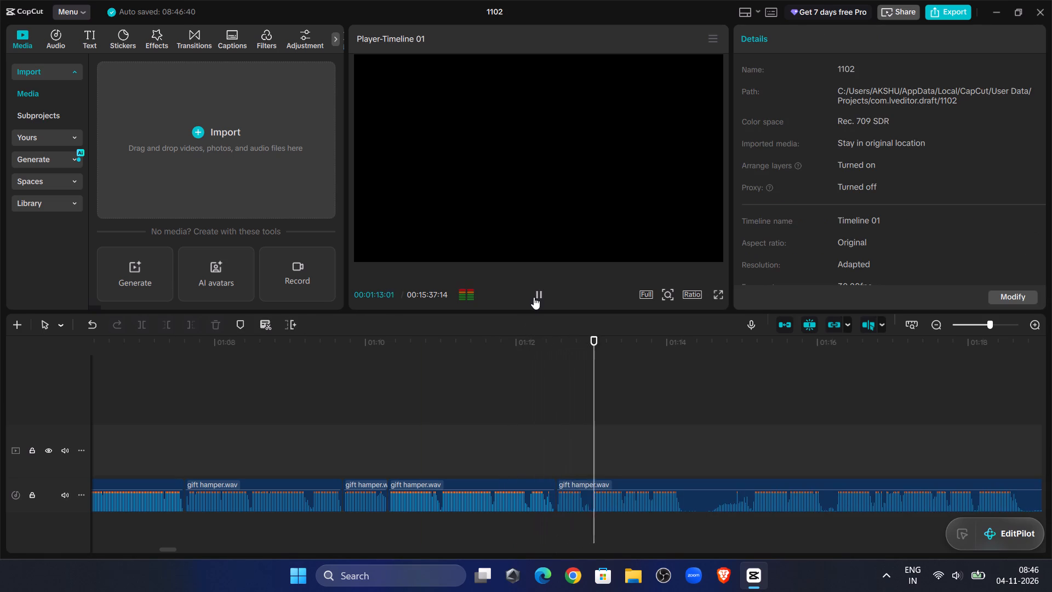
{"action": "left_click", "coordinate": [582, 421]}
{"action": "left_click_drag", "start_coordinate": [582, 421], "coordinate": [678, 448]}
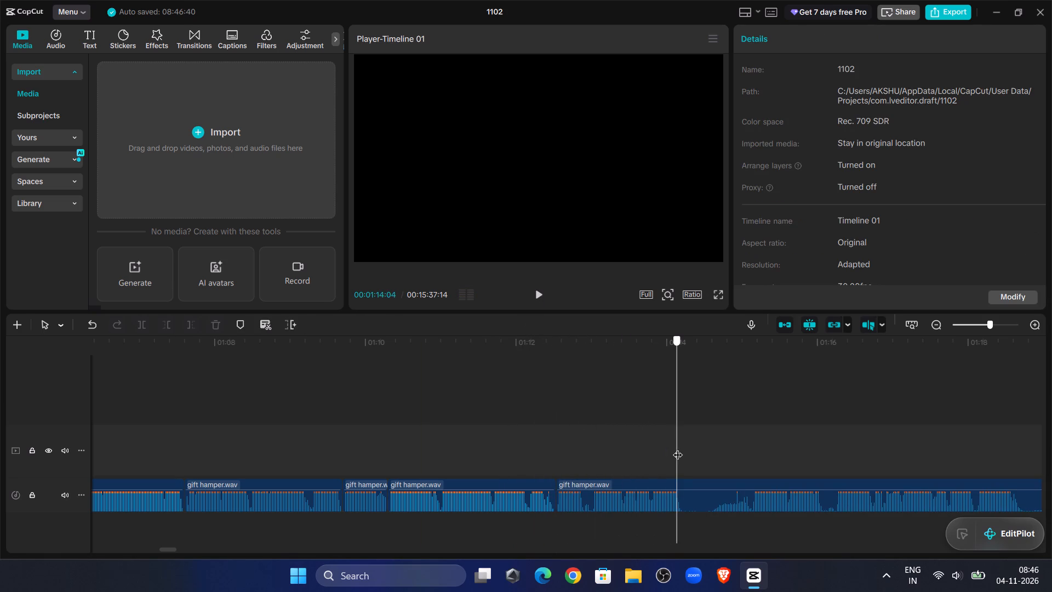
{"action": "left_click_drag", "start_coordinate": [678, 448], "coordinate": [684, 452]}
{"action": "left_click", "coordinate": [668, 504]}
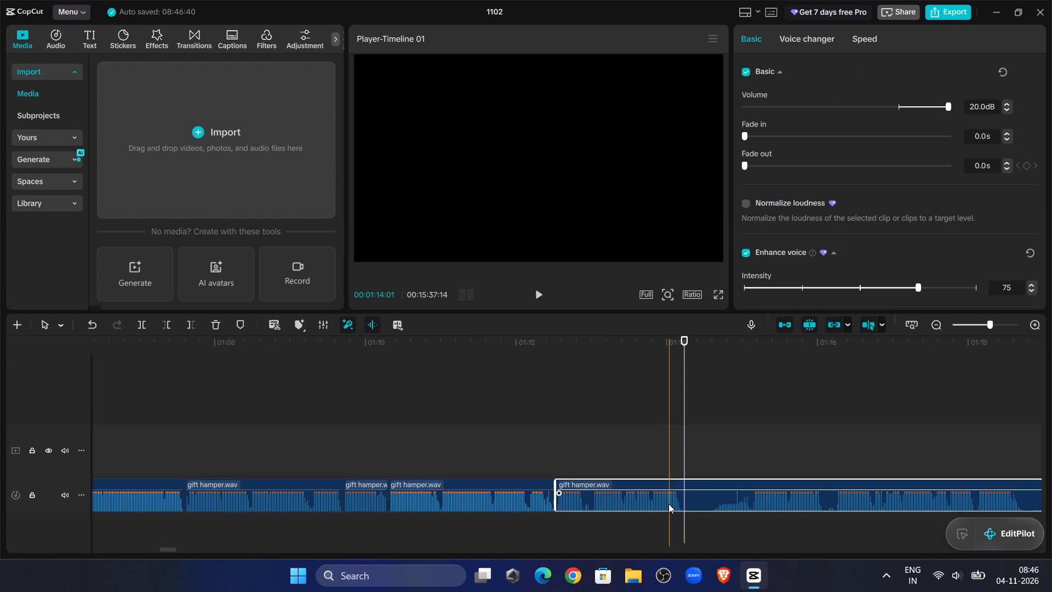
{"action": "left_click", "coordinate": [140, 321]}
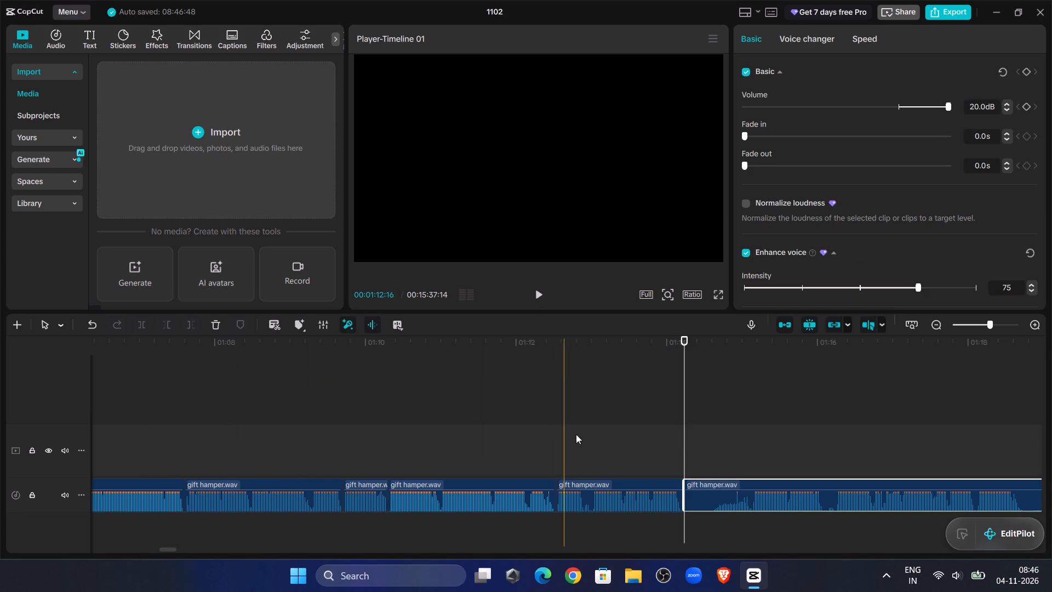
Split the gift hamper.wav clip just before the last one at about 00:01:12:27 and play briefly from the cut.
{"action": "left_click", "coordinate": [585, 448]}
{"action": "left_click", "coordinate": [592, 490]}
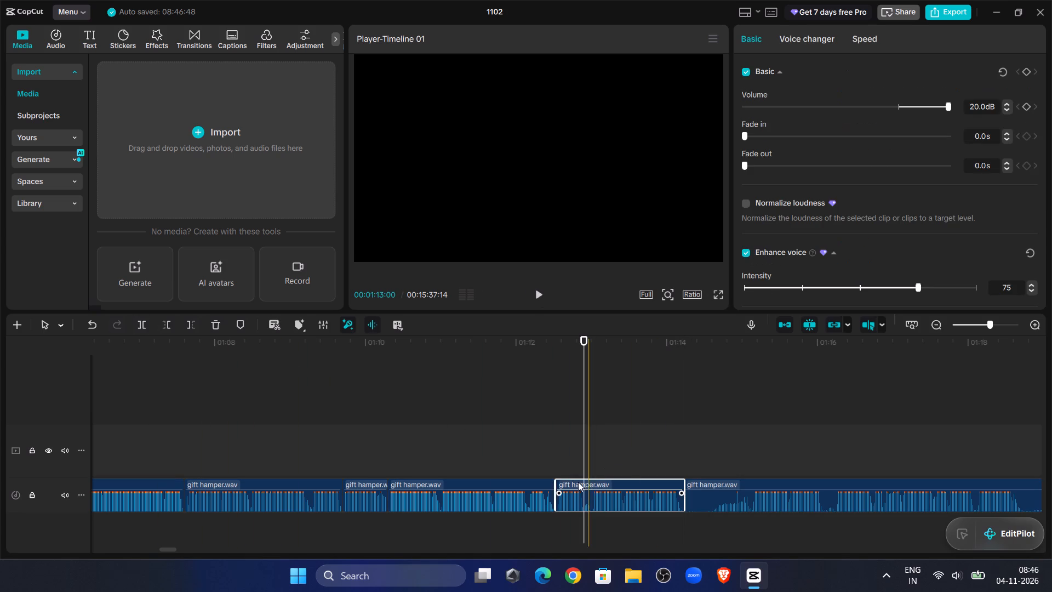
{"action": "left_click", "coordinate": [133, 325]}
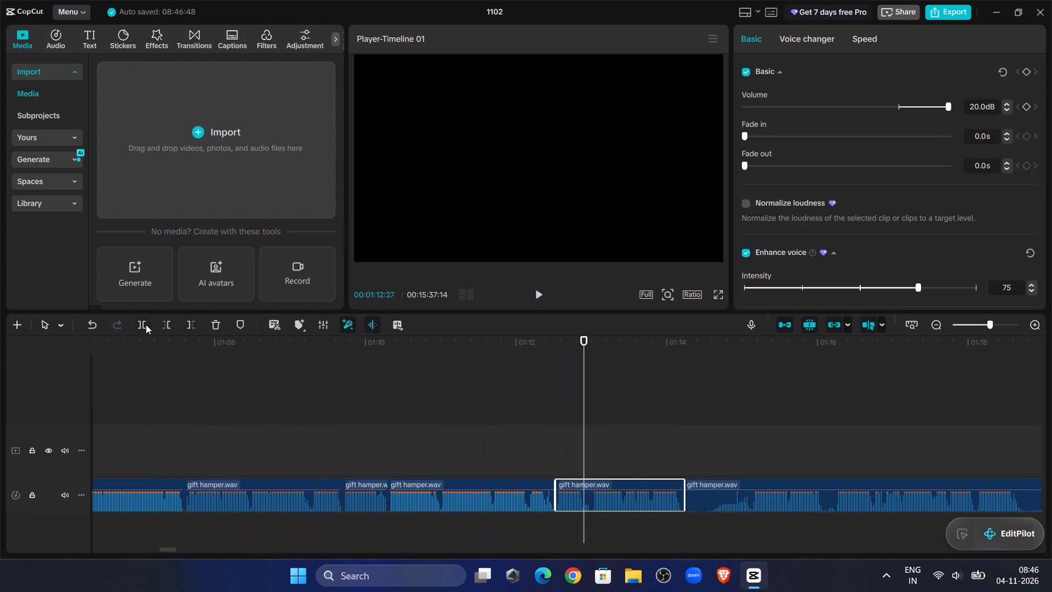
{"action": "left_click", "coordinate": [144, 325]}
{"action": "double_click", "coordinate": [538, 291]}
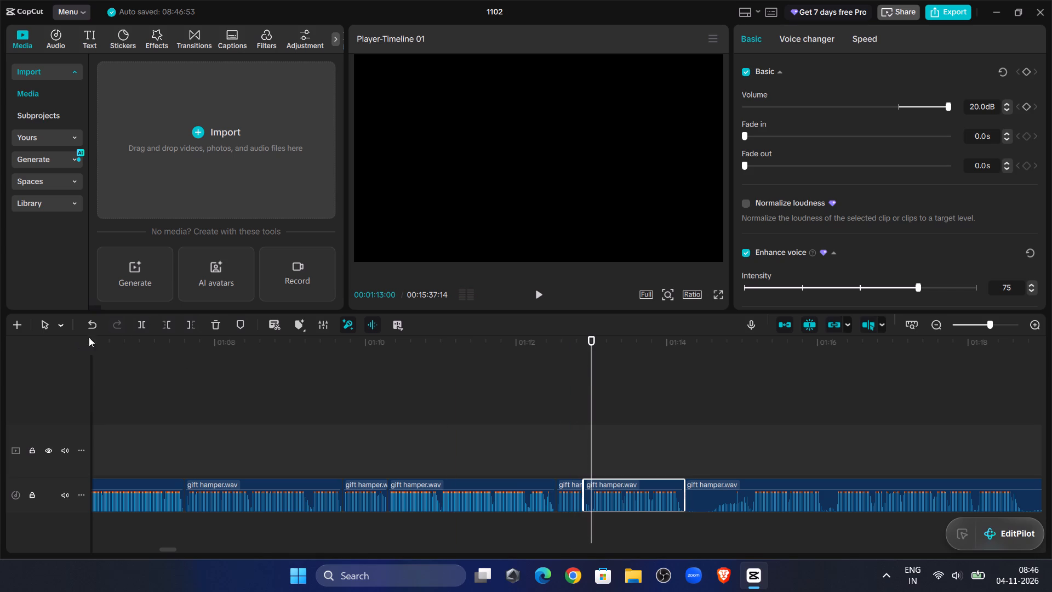
Trim the start of the selected gift hamper.wav clip to 00:01:13:00 and move it back against the previous clip.
{"action": "left_click", "coordinate": [168, 322]}
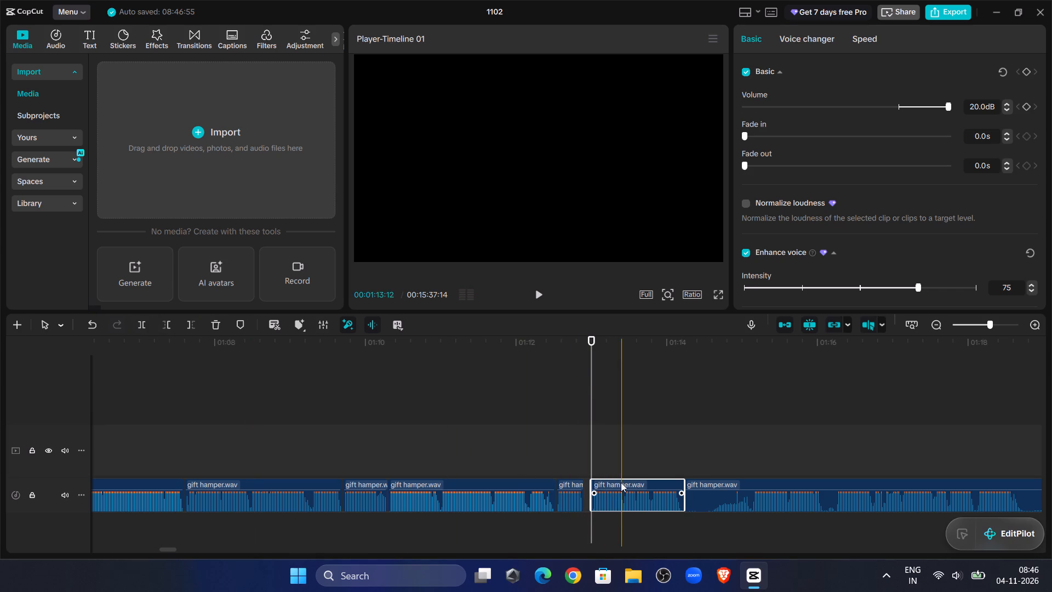
{"action": "left_click_drag", "start_coordinate": [621, 482], "coordinate": [610, 482]}
Replay the closed join near 00:01:12:27, listen onward, and split the long gift hamper.wav clip where speech starts at 00:01:15:04.
{"action": "left_click", "coordinate": [511, 395]}
{"action": "left_click", "coordinate": [538, 300]}
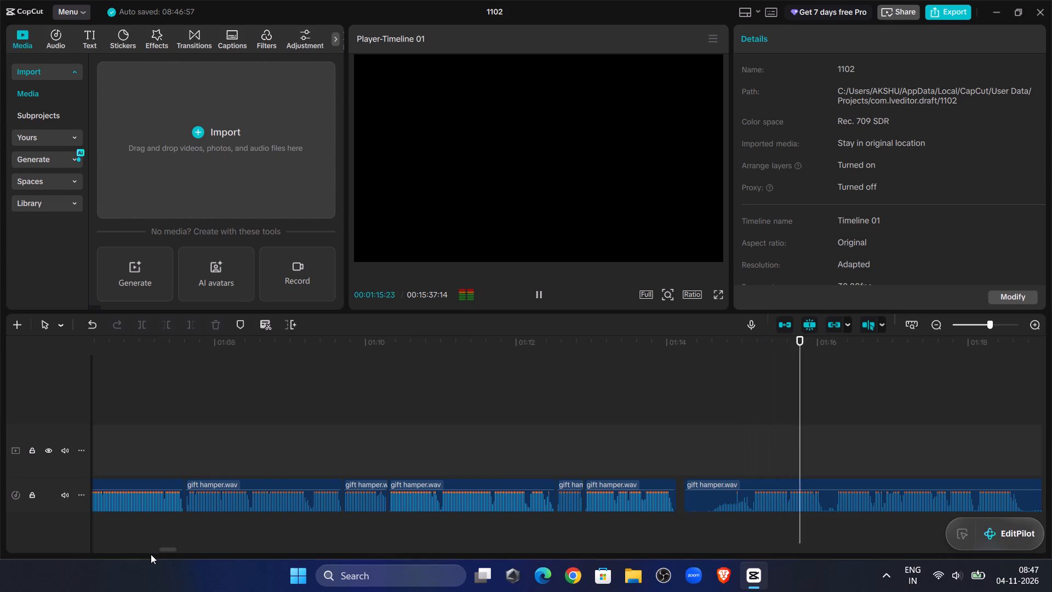
{"action": "left_click", "coordinate": [165, 549]}
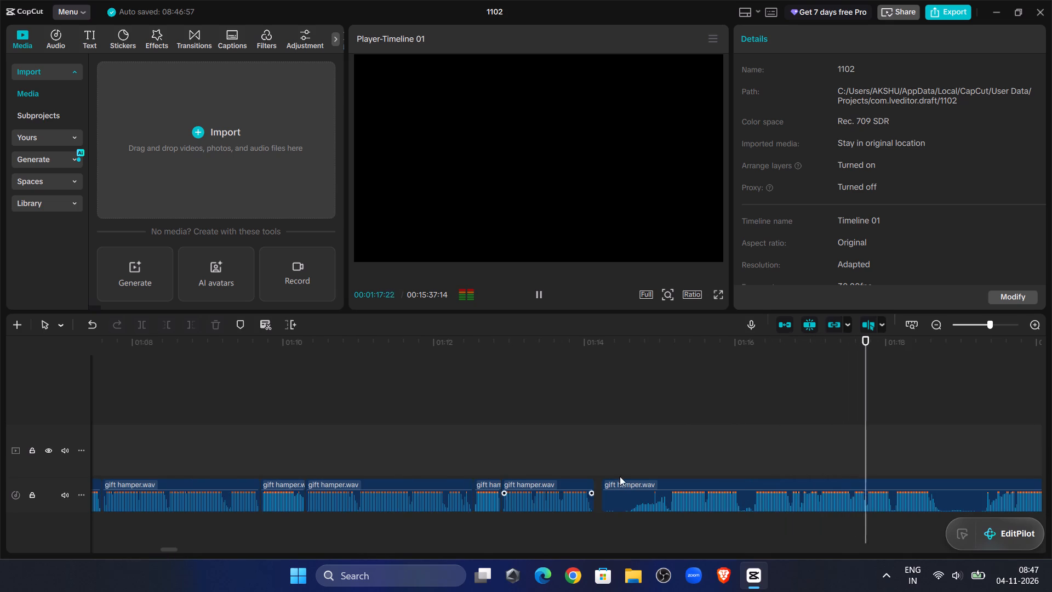
{"action": "left_click", "coordinate": [654, 439]}
{"action": "left_click", "coordinate": [534, 294]}
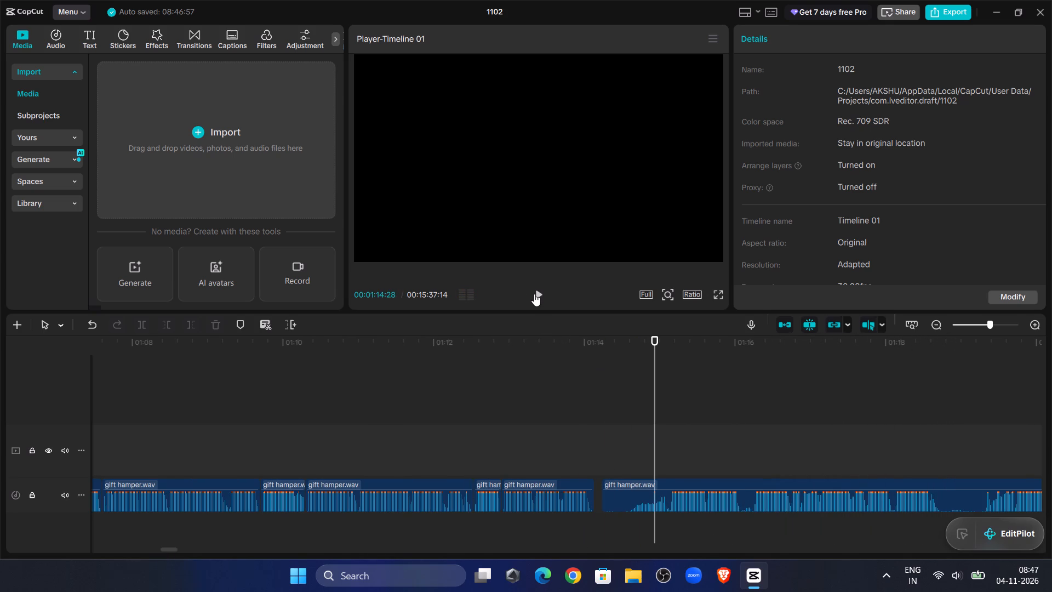
{"action": "left_click", "coordinate": [534, 294]}
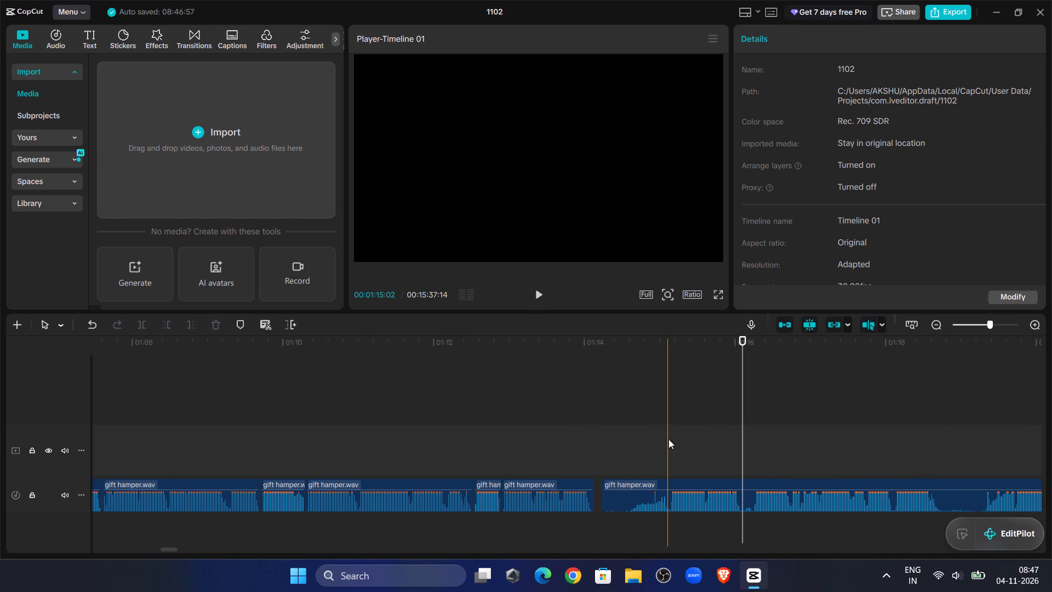
{"action": "left_click", "coordinate": [670, 439]}
{"action": "left_click", "coordinate": [671, 486]}
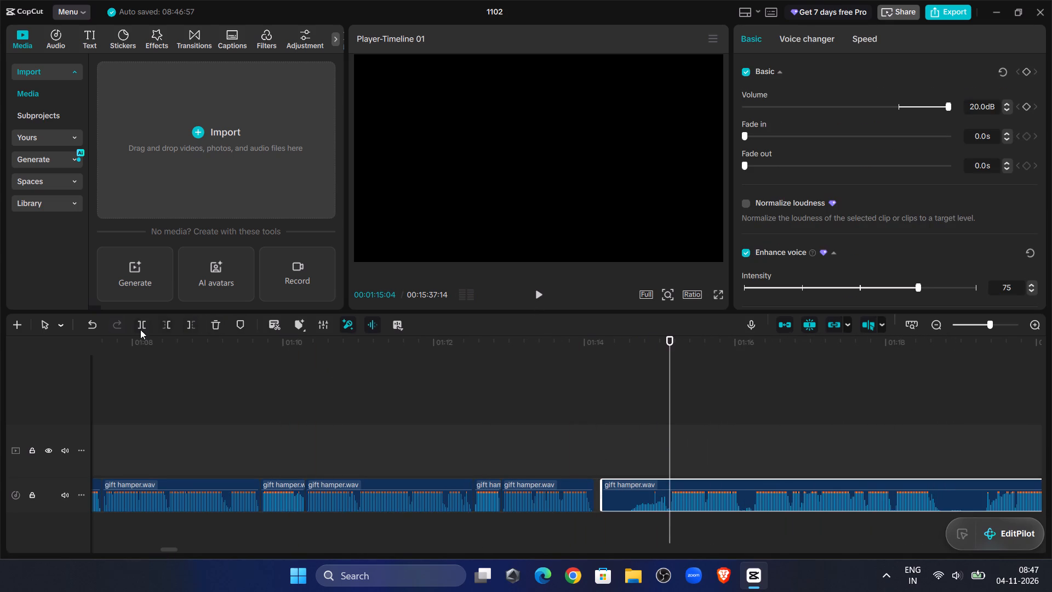
{"action": "left_click", "coordinate": [140, 329]}
Delete the short quiet piece before 00:01:15:04 and move the following gift hamper.wav clip back against the previous one.
{"action": "left_click", "coordinate": [642, 491]}
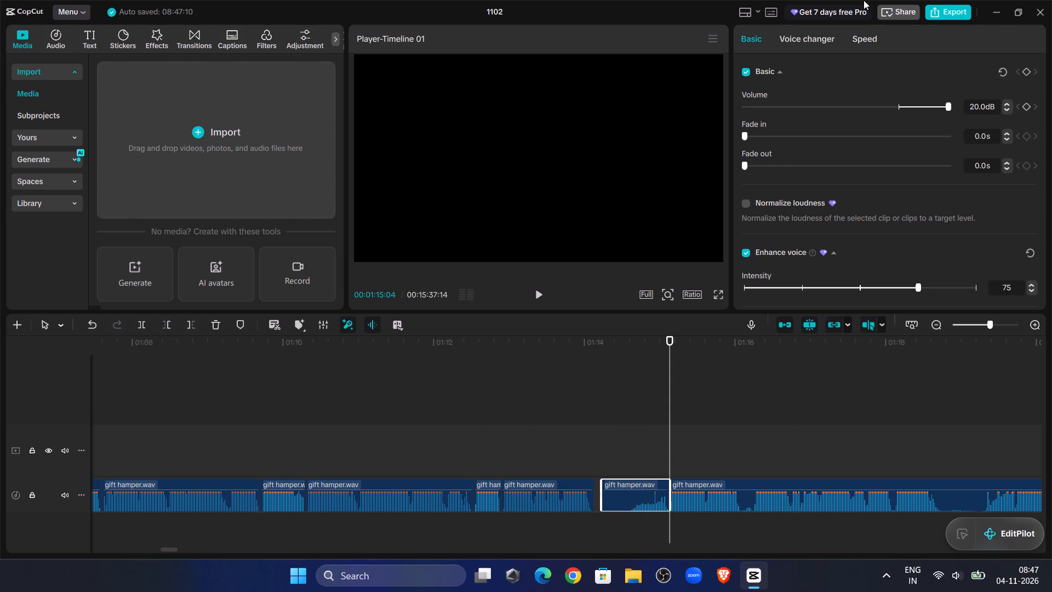
{"action": "key", "text": "Delete"}
{"action": "left_click", "coordinate": [681, 488]}
{"action": "left_click_drag", "start_coordinate": [691, 483], "coordinate": [638, 486]}
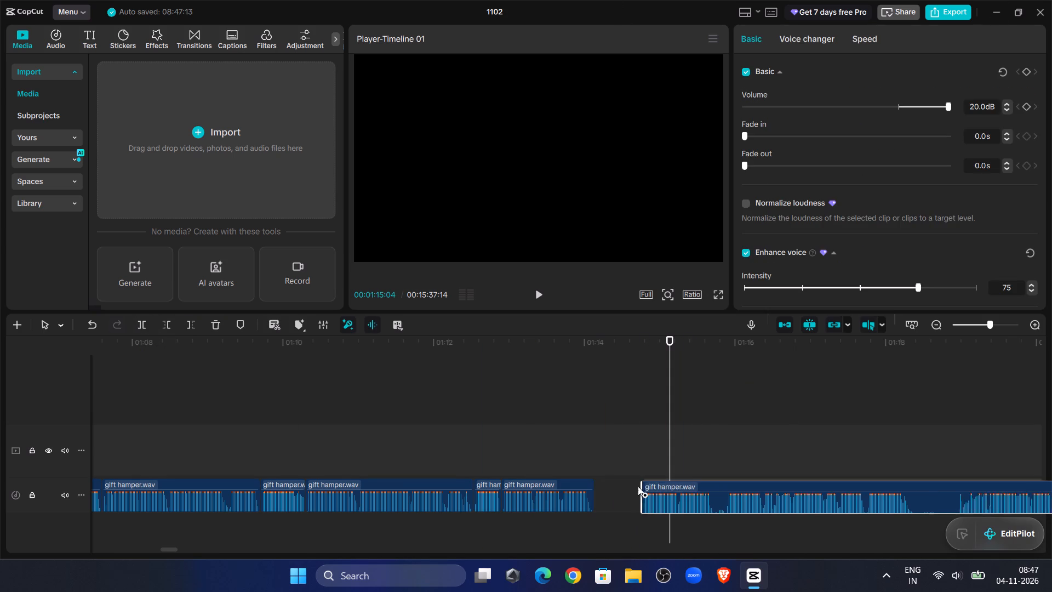
{"action": "left_click_drag", "start_coordinate": [638, 486], "coordinate": [615, 487]}
Replay the join near 00:01:14:04 and split the long gift hamper.wav clip in the quiet gap at about 00:01:15:03.
{"action": "left_click", "coordinate": [536, 399]}
{"action": "left_click", "coordinate": [534, 301]}
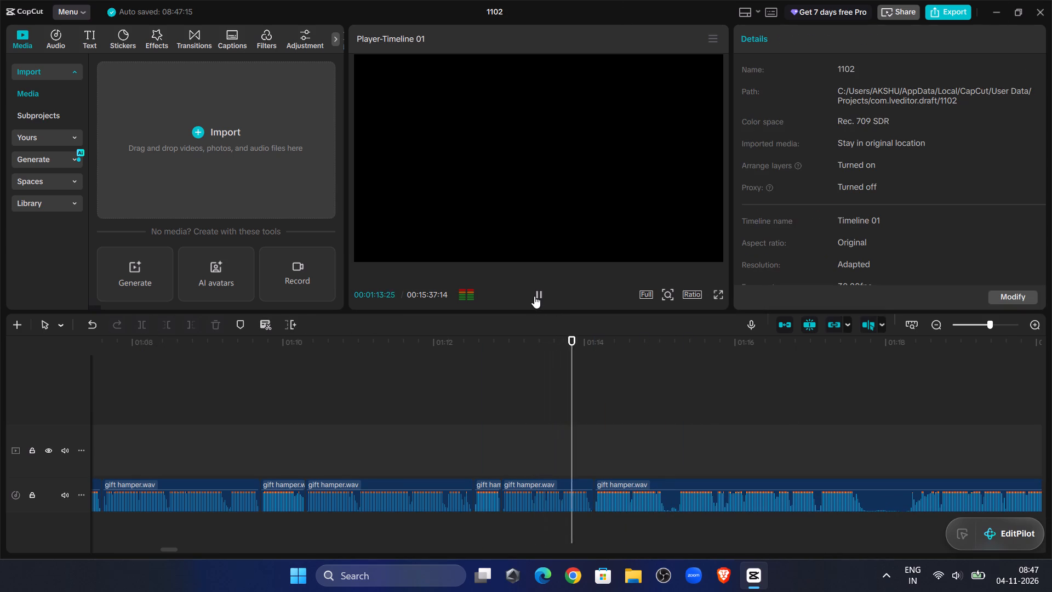
{"action": "left_click", "coordinate": [538, 292]}
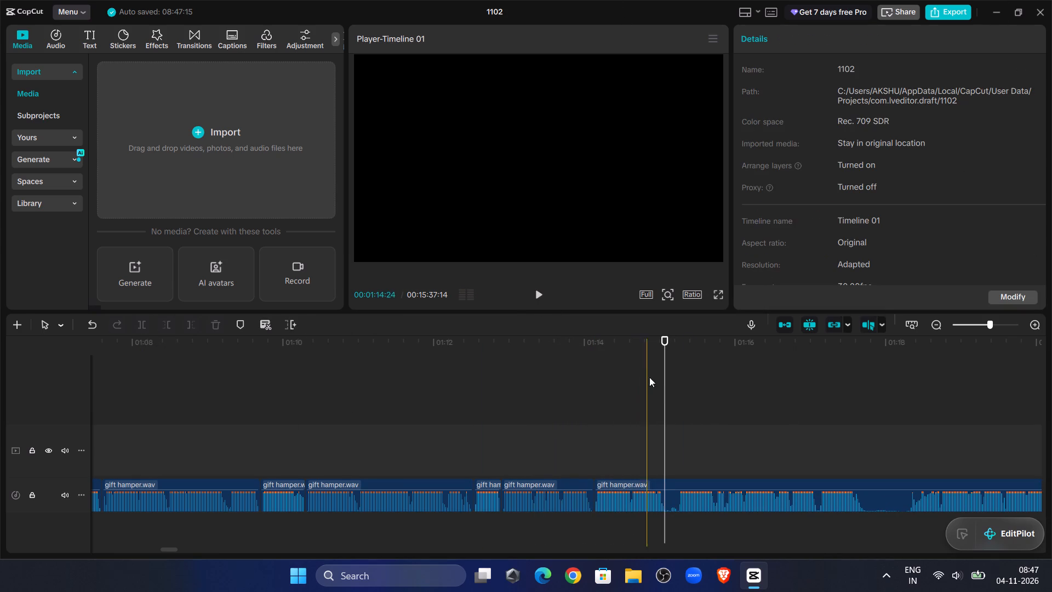
{"action": "left_click_drag", "start_coordinate": [666, 386], "coordinate": [667, 395]}
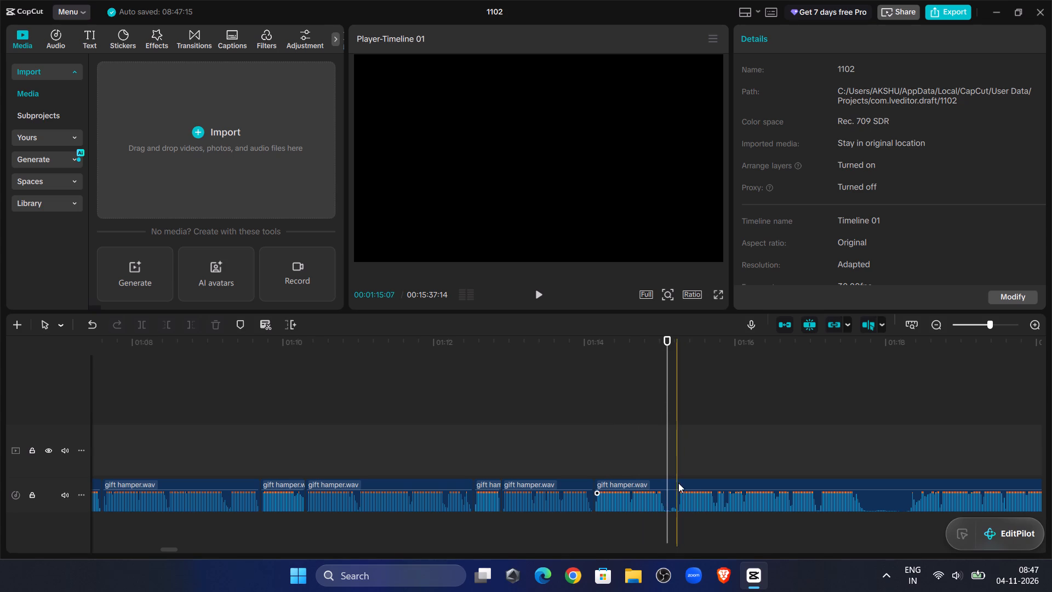
{"action": "left_click", "coordinate": [677, 487]}
{"action": "left_click", "coordinate": [149, 330]}
Trim the start of the long gift hamper.wav clip to 00:01:15:07 and move it back against the previous clip.
{"action": "double_click", "coordinate": [538, 296]}
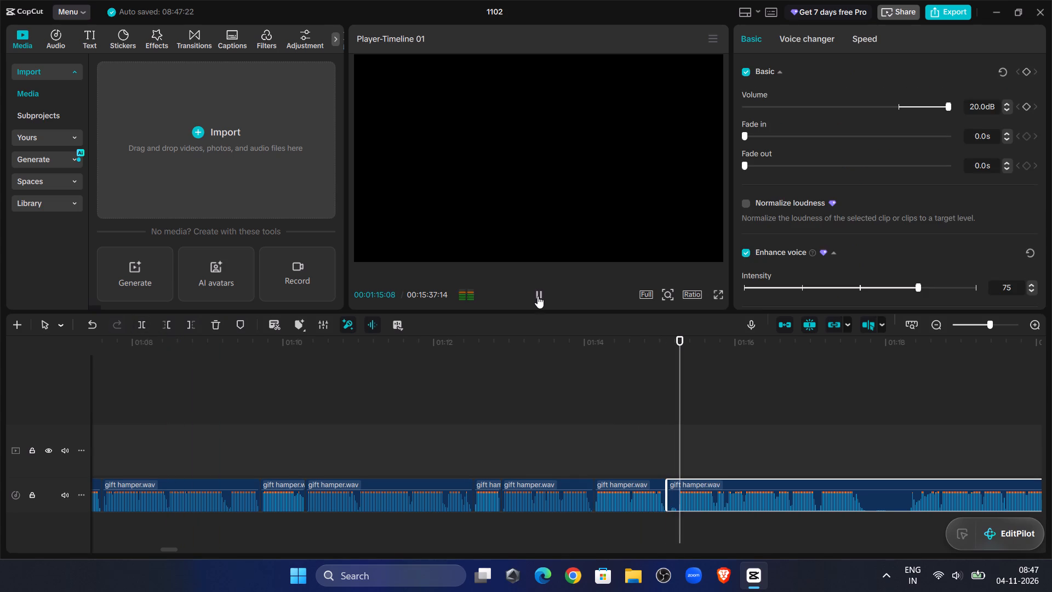
{"action": "left_click_drag", "start_coordinate": [678, 401], "coordinate": [677, 406]}
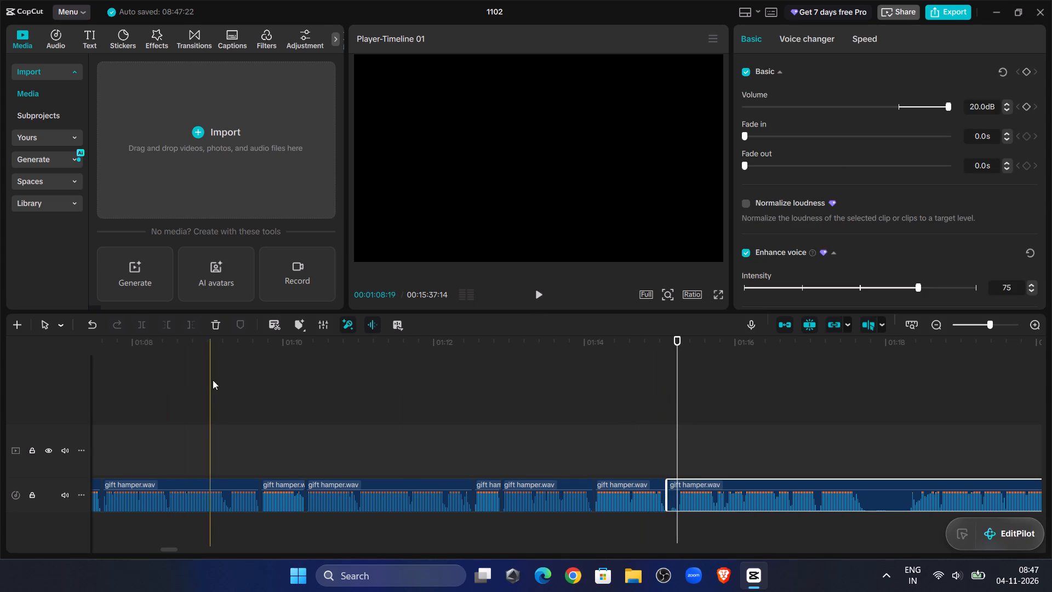
{"action": "left_click", "coordinate": [170, 330]}
{"action": "left_click_drag", "start_coordinate": [716, 483], "coordinate": [700, 484]}
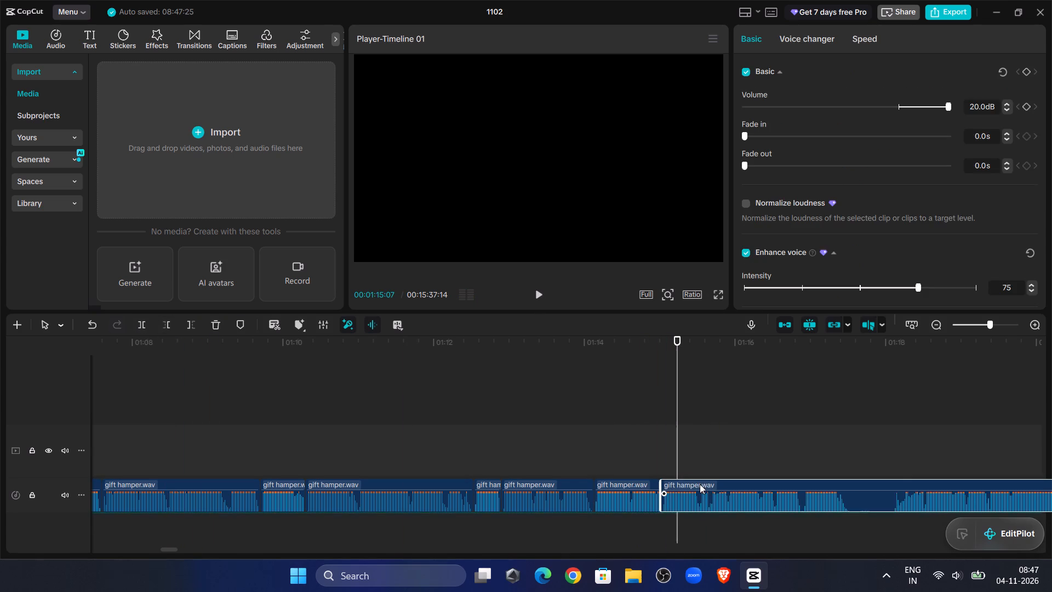
{"action": "left_click_drag", "start_coordinate": [700, 484], "coordinate": [708, 487]}
Replay the join near 00:01:15:03 and split the long gift hamper.wav clip at 00:01:15:23.
{"action": "left_click", "coordinate": [636, 426]}
{"action": "left_click", "coordinate": [537, 303]}
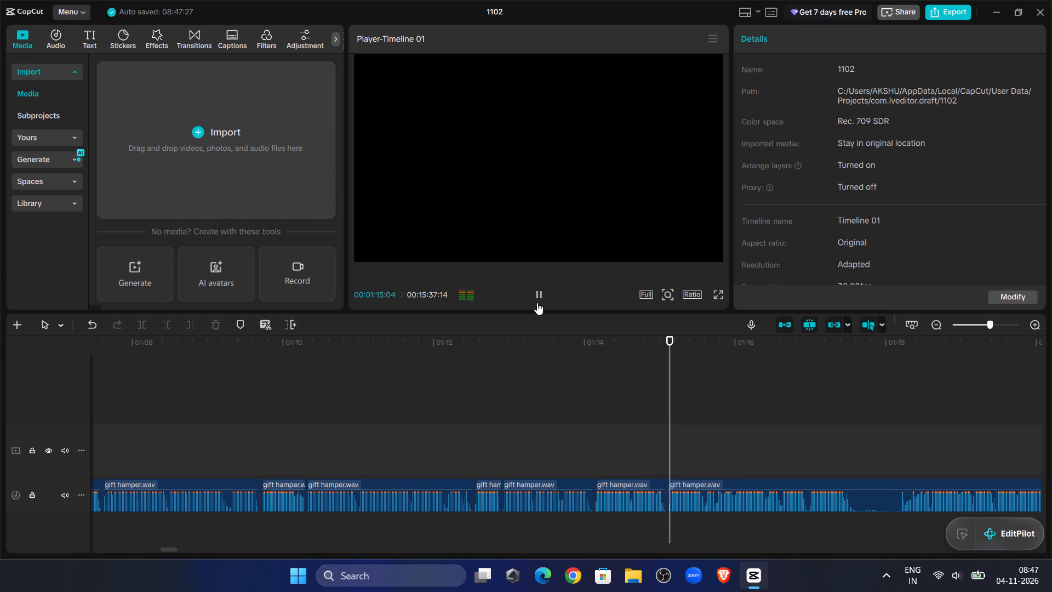
{"action": "left_click", "coordinate": [537, 303]}
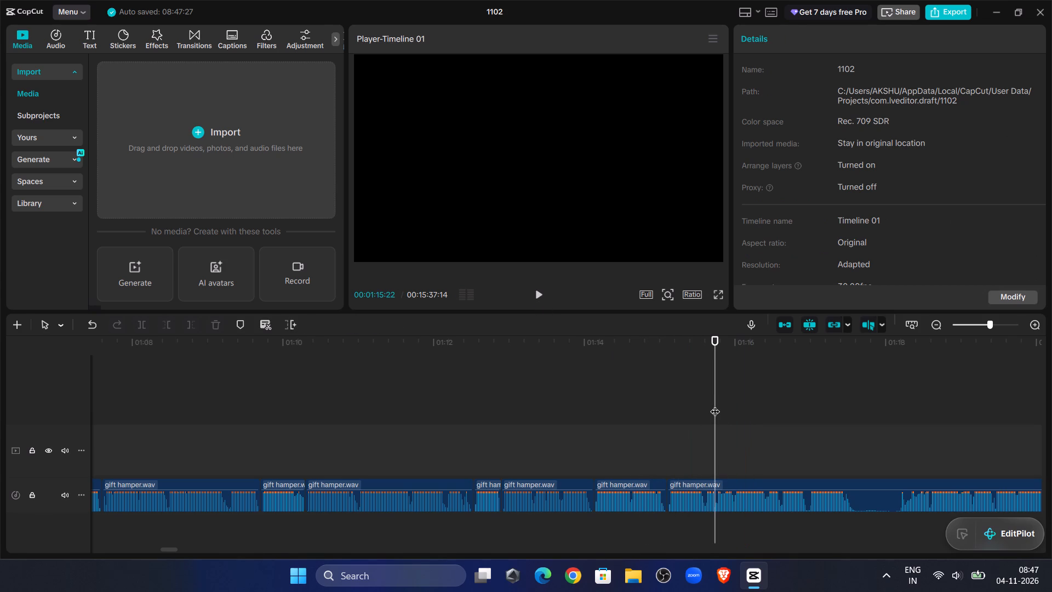
{"action": "left_click", "coordinate": [715, 405]}
{"action": "left_click", "coordinate": [718, 503]}
{"action": "left_click", "coordinate": [139, 323]}
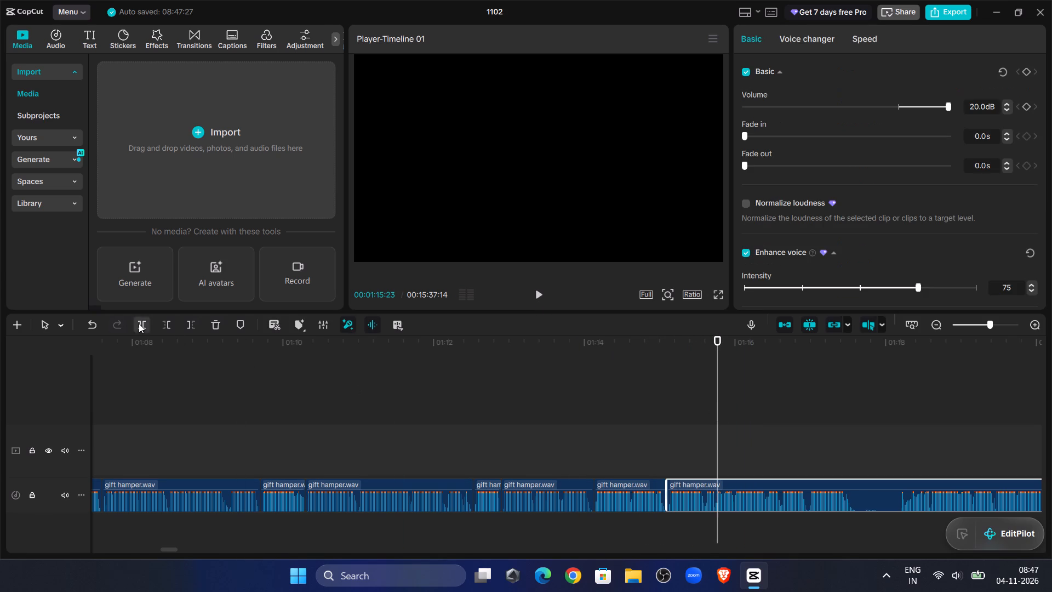
Listen on from the 00:01:15:23 cut and trim the following gift hamper.wav clip's start to about 00:01:18:17.
{"action": "left_click", "coordinate": [545, 297]}
{"action": "left_click_drag", "start_coordinate": [171, 550], "coordinate": [177, 549]}
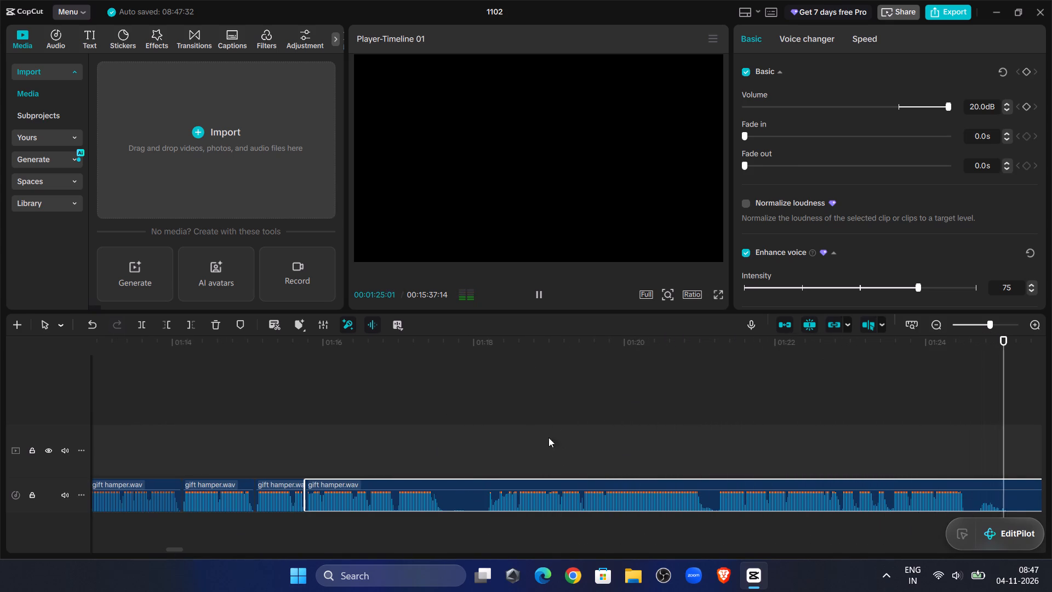
{"action": "left_click", "coordinate": [505, 412]}
{"action": "left_click_drag", "start_coordinate": [505, 412], "coordinate": [517, 423]}
{"action": "left_click", "coordinate": [521, 488]}
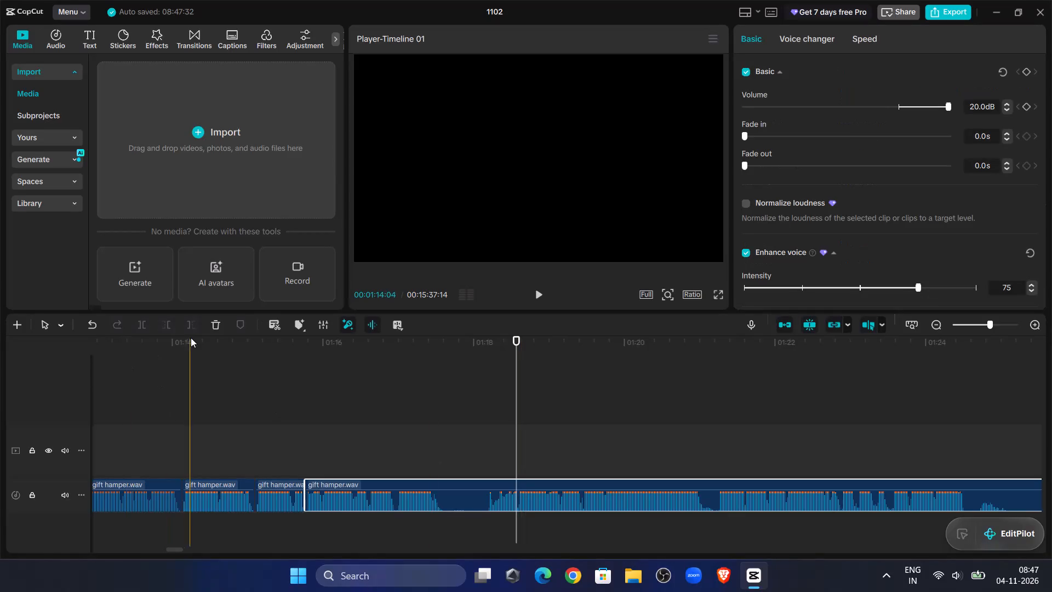
{"action": "left_click", "coordinate": [171, 324]}
Preview the audio after the trim and around 00:01:26:22, and move the trimmed gift hamper.wav clip back to the 00:01:15:23 cut.
{"action": "left_click", "coordinate": [538, 298]}
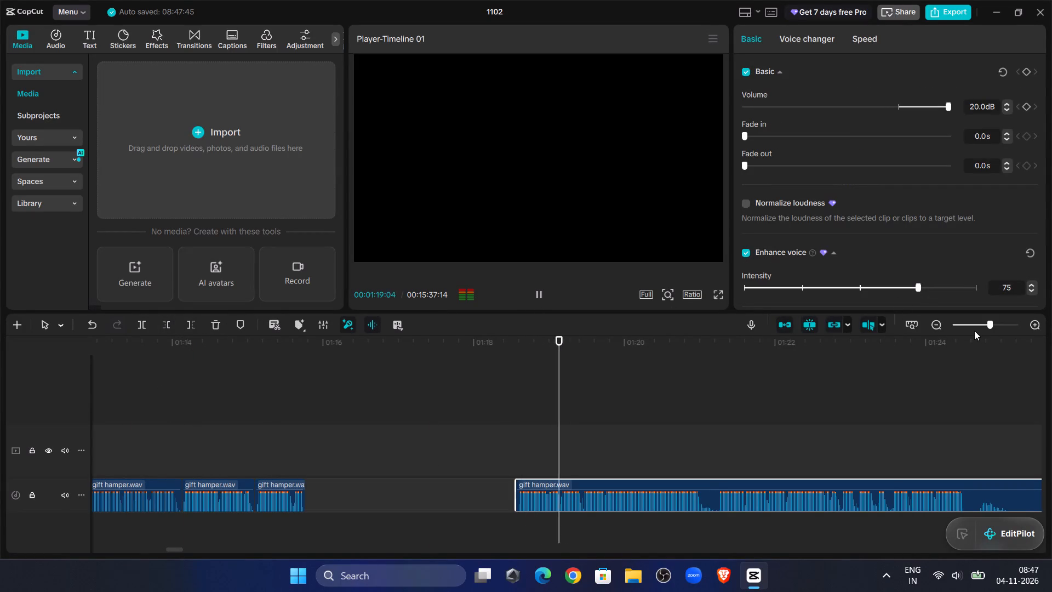
{"action": "left_click", "coordinate": [992, 324]}
{"action": "left_click", "coordinate": [985, 326]}
{"action": "left_click", "coordinate": [826, 429]}
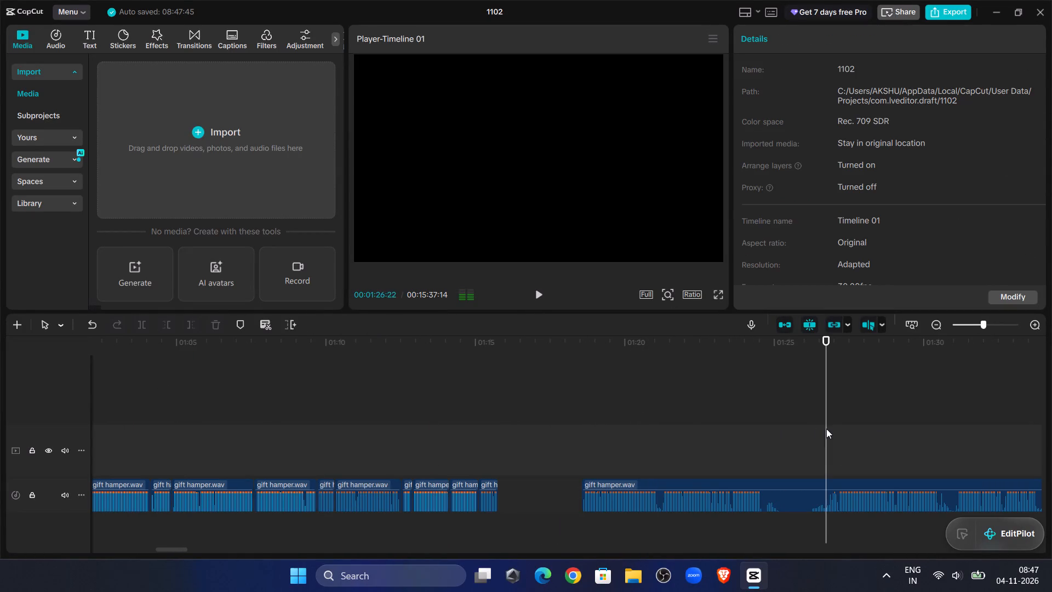
{"action": "left_click", "coordinate": [540, 295]}
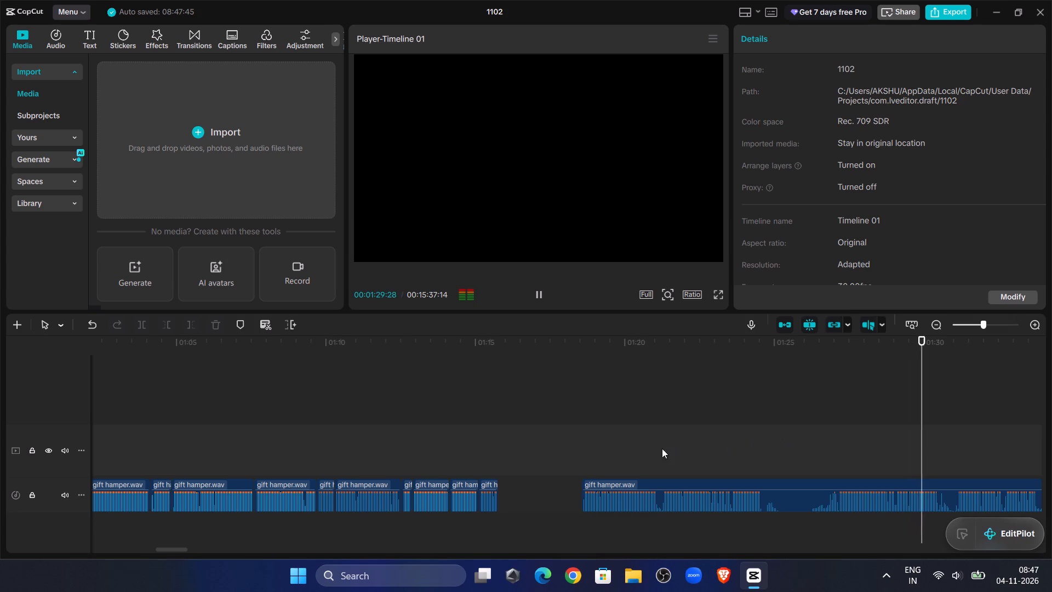
{"action": "left_click", "coordinate": [592, 441]}
{"action": "left_click", "coordinate": [613, 482]}
{"action": "left_click_drag", "start_coordinate": [613, 483], "coordinate": [539, 494]}
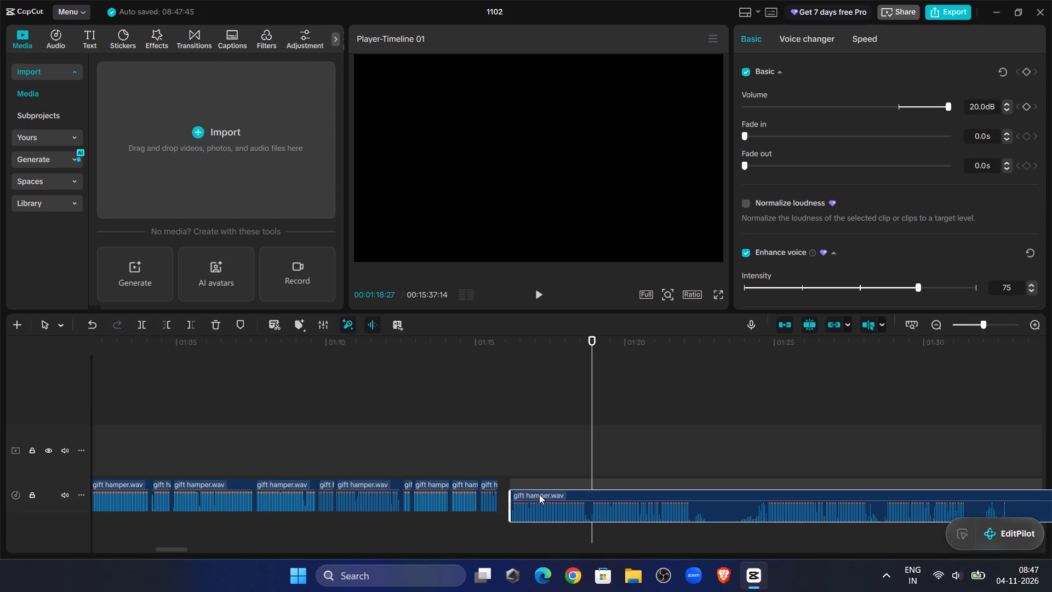
{"action": "left_click_drag", "start_coordinate": [539, 494], "coordinate": [531, 494]}
Examine the gift hamper.wav waveform from the join at 00:01:15:23 up to about 00:01:16:21.
{"action": "left_click", "coordinate": [494, 403]}
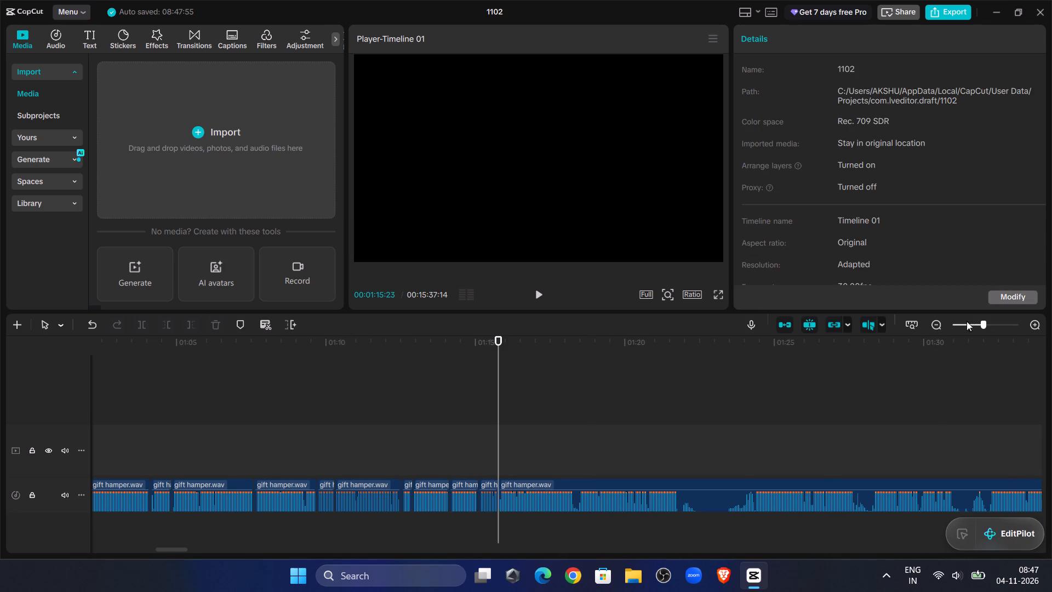
{"action": "left_click", "coordinate": [969, 326]}
{"action": "left_click", "coordinate": [963, 321]}
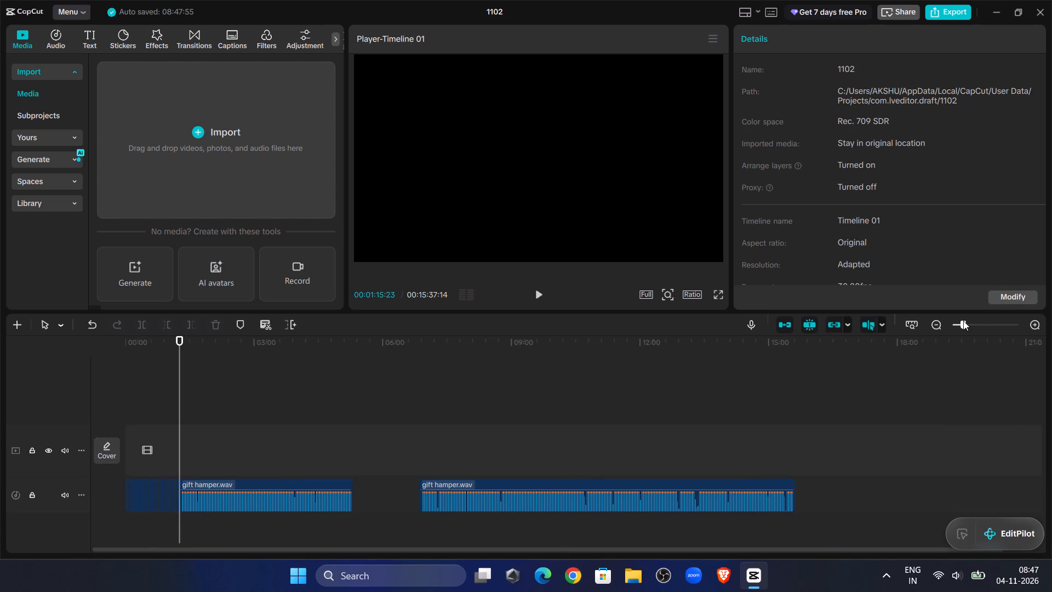
{"action": "left_click", "coordinate": [981, 322]}
{"action": "left_click_drag", "start_coordinate": [991, 325], "coordinate": [996, 326]}
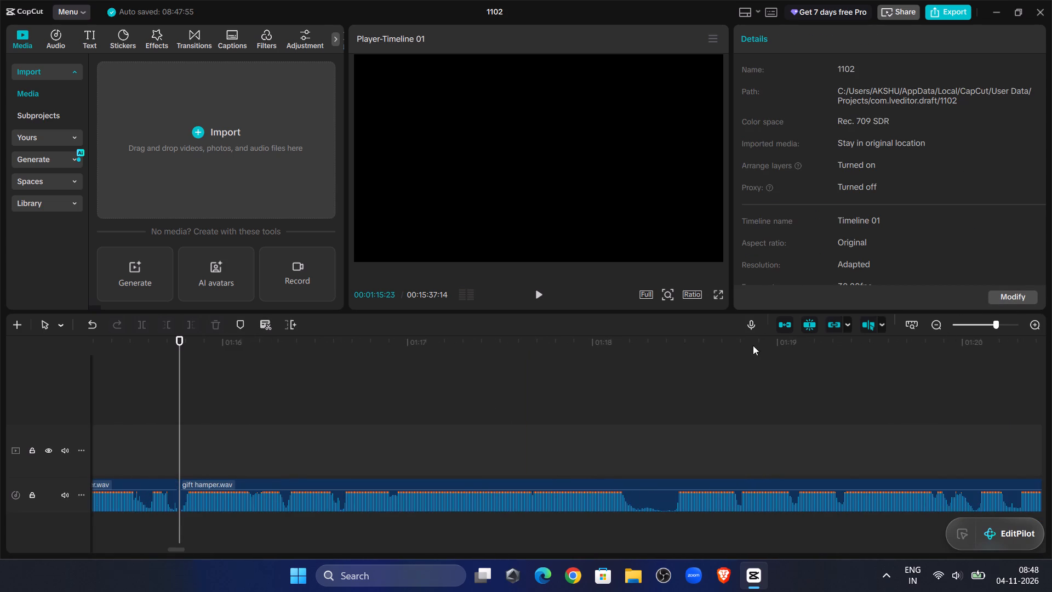
{"action": "left_click", "coordinate": [352, 401]}
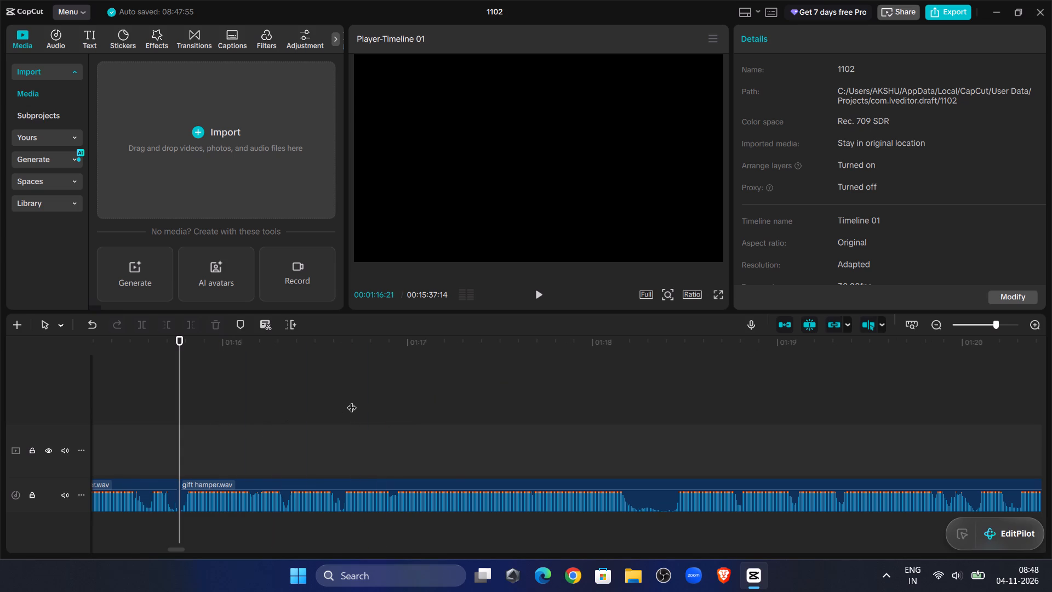
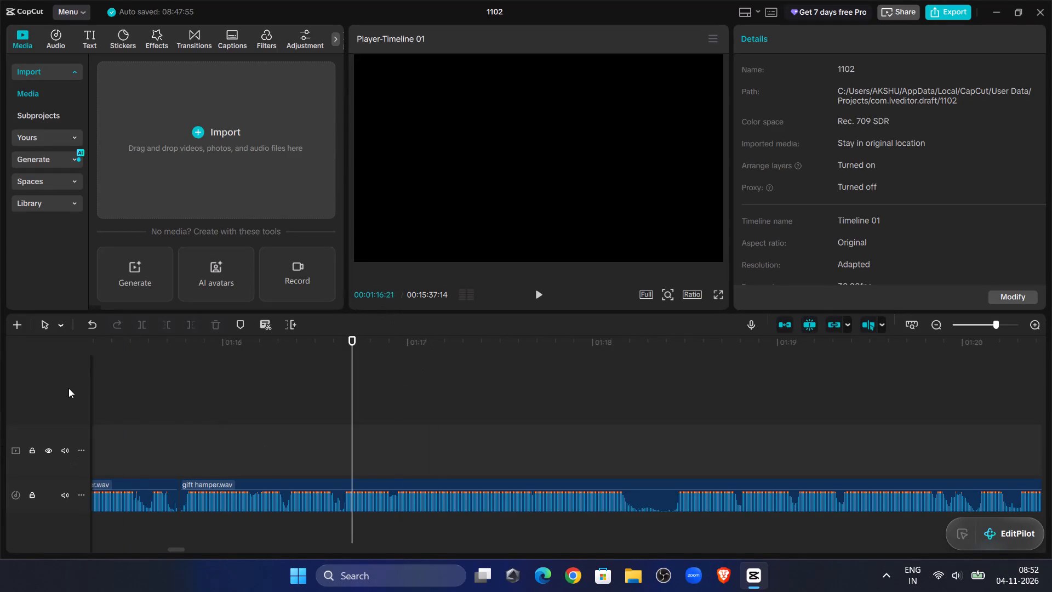
Listen across the join at 00:01:15:23 and split the following gift hamper.wav clip at about 00:01:18:09.
{"action": "left_click", "coordinate": [161, 399]}
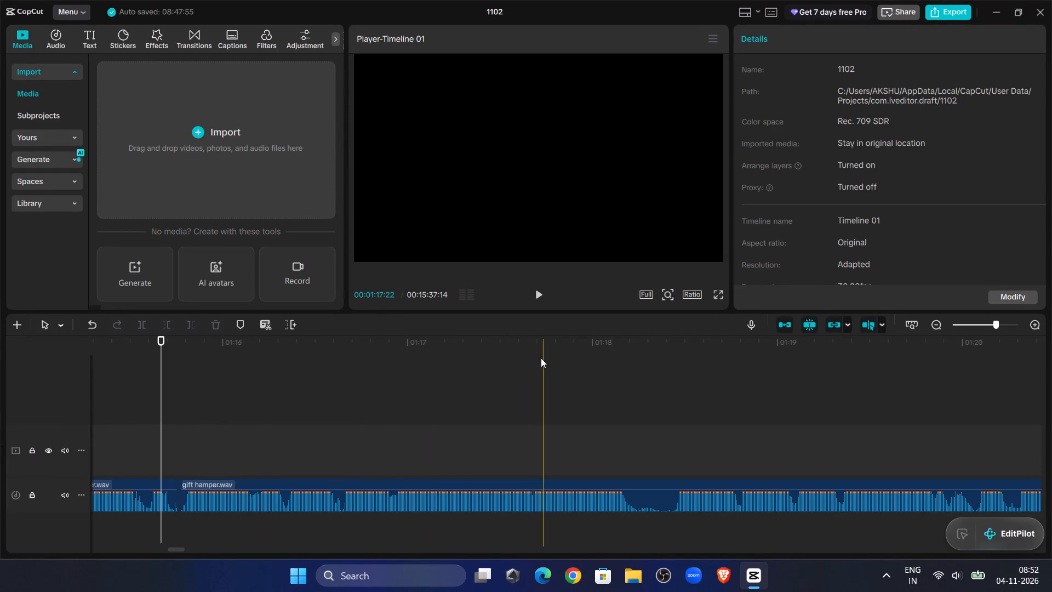
{"action": "left_click", "coordinate": [535, 290]}
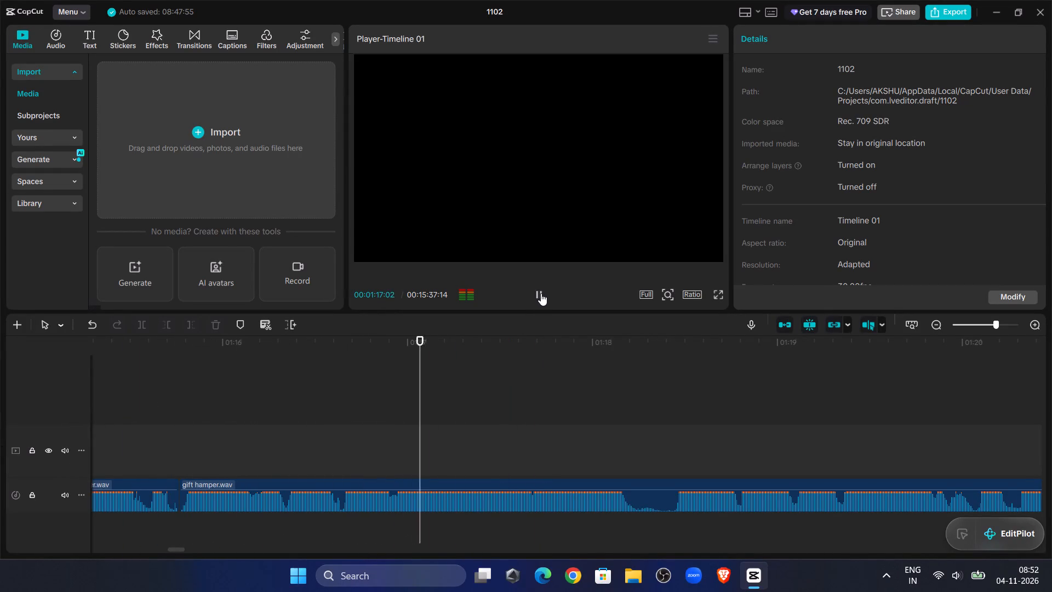
{"action": "left_click", "coordinate": [542, 295]}
{"action": "left_click", "coordinate": [579, 506]}
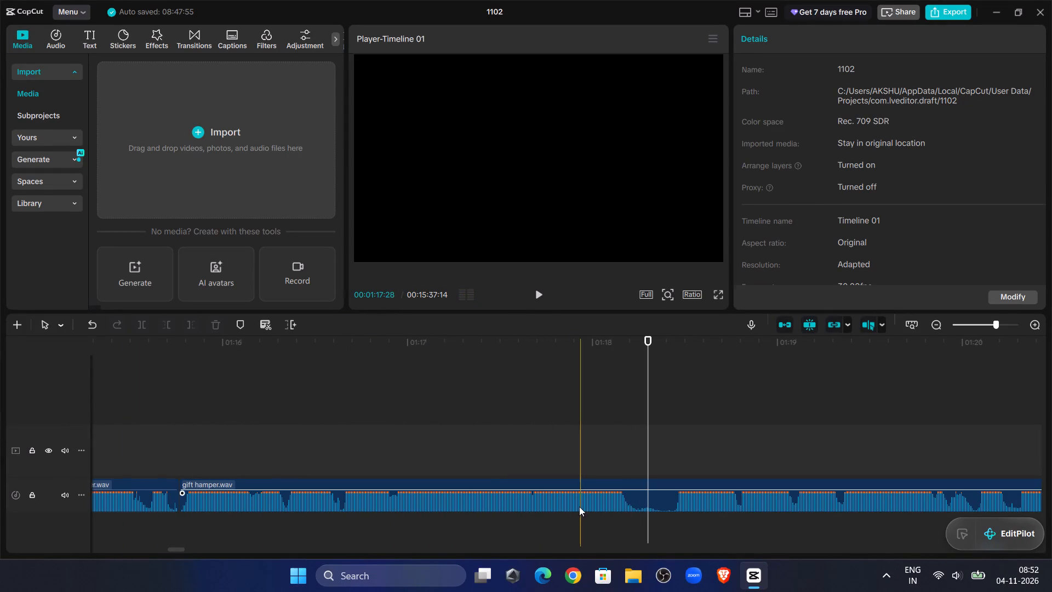
{"action": "left_click", "coordinate": [144, 326]}
Trim the new gift hamper.wav clip's start to 00:01:18:13 and move it back against the cut at about 00:01:18:09.
{"action": "double_click", "coordinate": [537, 292]}
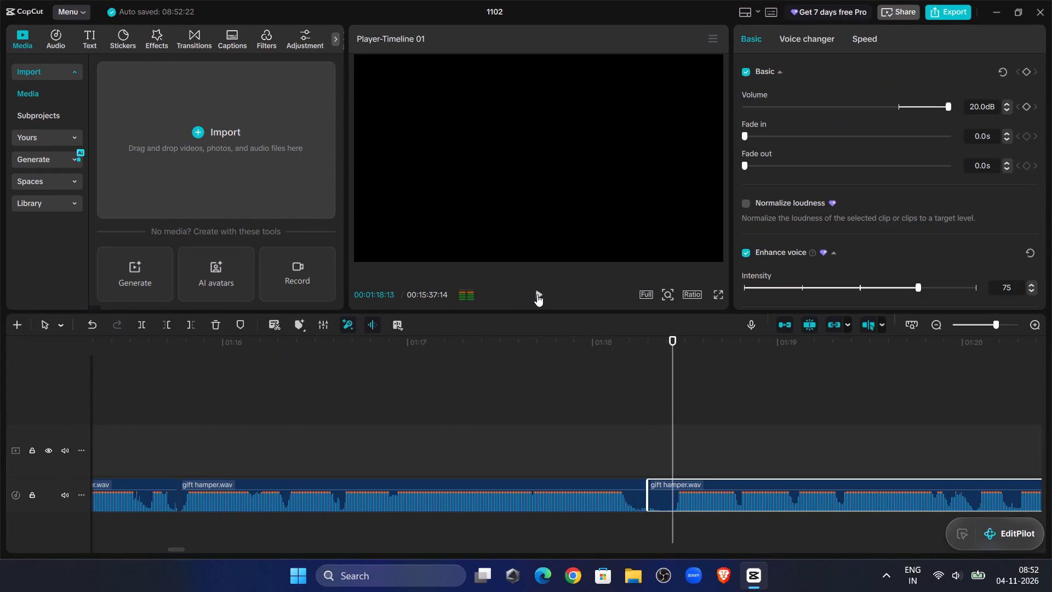
{"action": "left_click", "coordinate": [171, 331]}
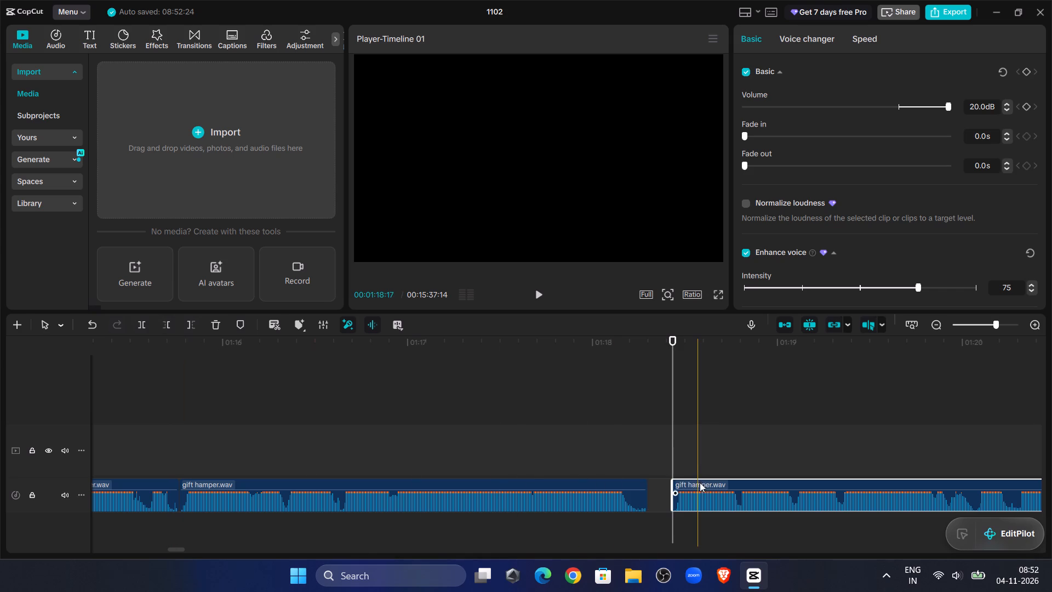
{"action": "left_click_drag", "start_coordinate": [698, 485], "coordinate": [671, 485]}
Listen on from 00:01:17:28 across the join and split the gift hamper.wav clip at 00:01:19:24.
{"action": "left_click", "coordinate": [579, 411]}
{"action": "left_click", "coordinate": [544, 291]}
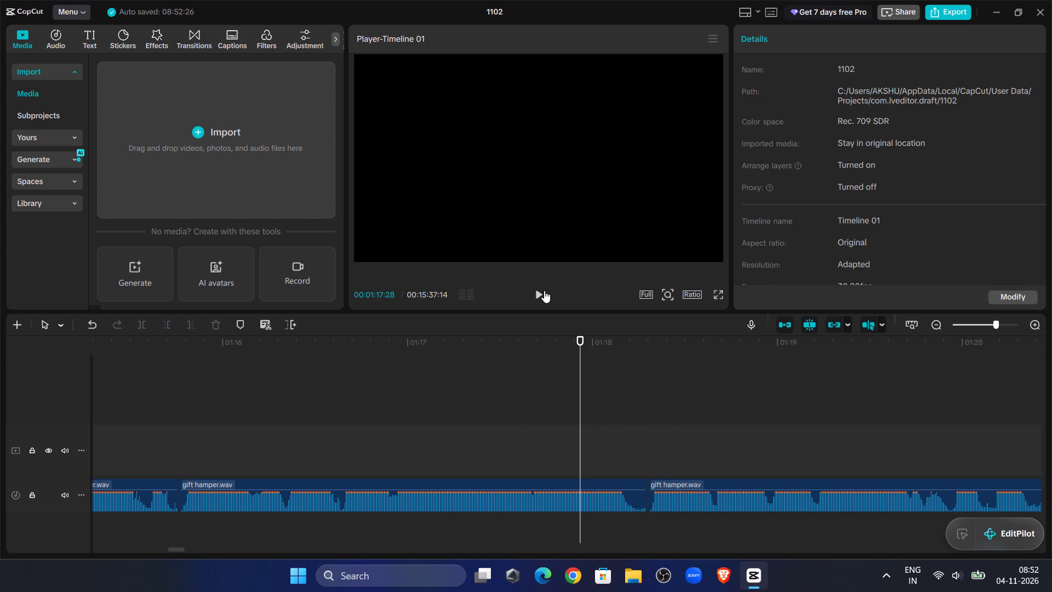
{"action": "left_click", "coordinate": [544, 291]}
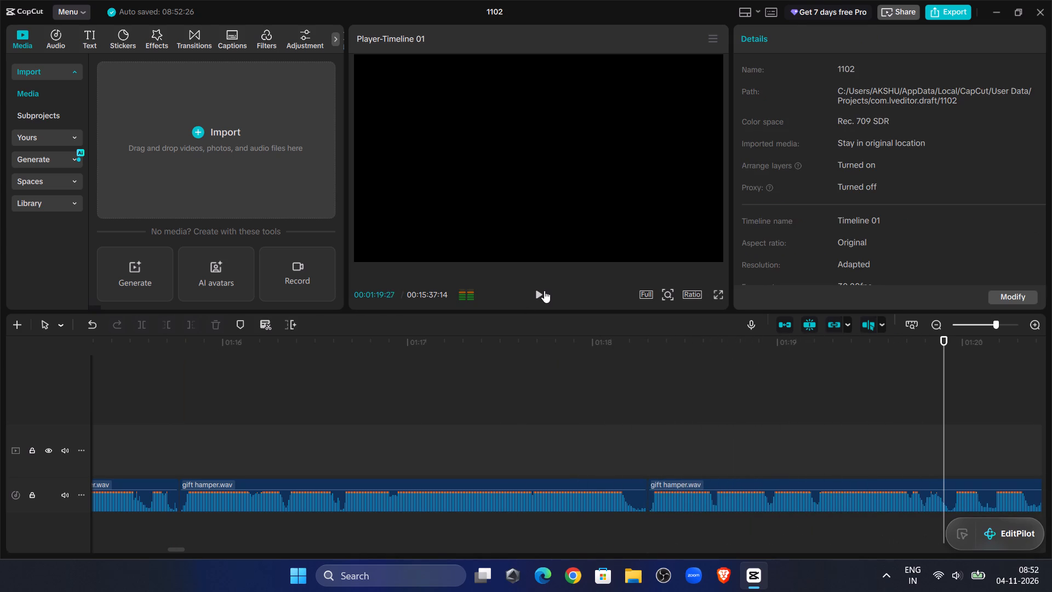
{"action": "left_click", "coordinate": [928, 425]}
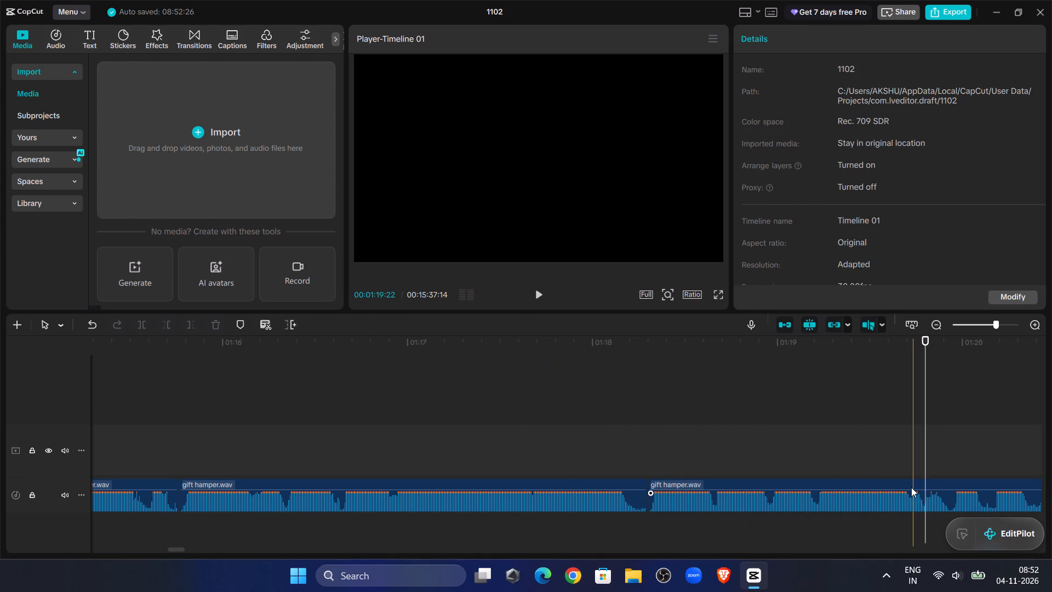
{"action": "left_click", "coordinate": [911, 487]}
{"action": "left_click", "coordinate": [132, 329]}
{"action": "left_click", "coordinate": [138, 323]}
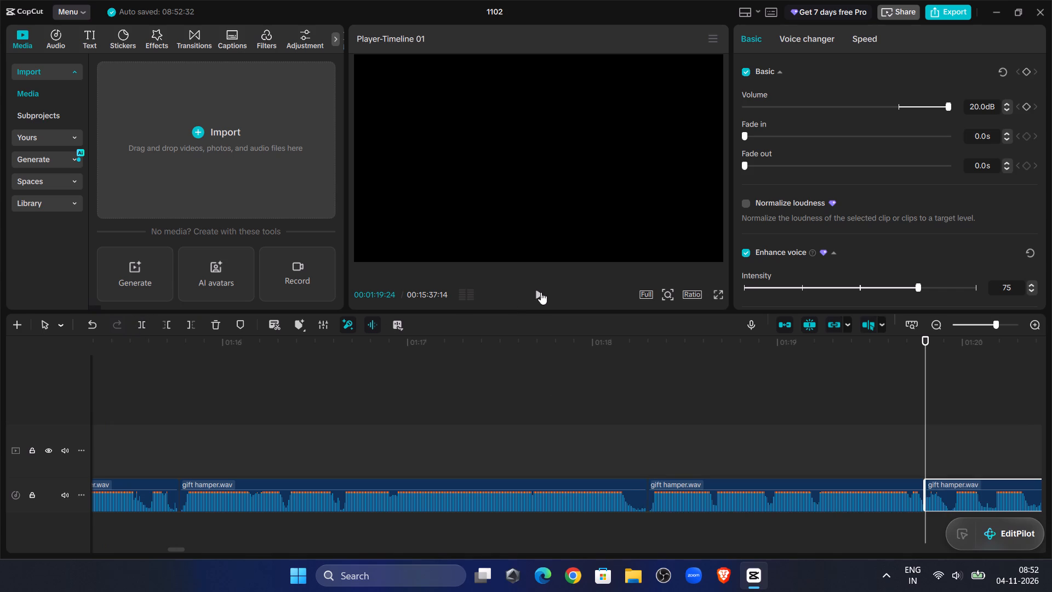
Trim the new gift hamper.wav clip's start to about 00:01:19:28 and move it back to the 00:01:19:24 cut.
{"action": "double_click", "coordinate": [544, 291]}
{"action": "left_click", "coordinate": [159, 323]}
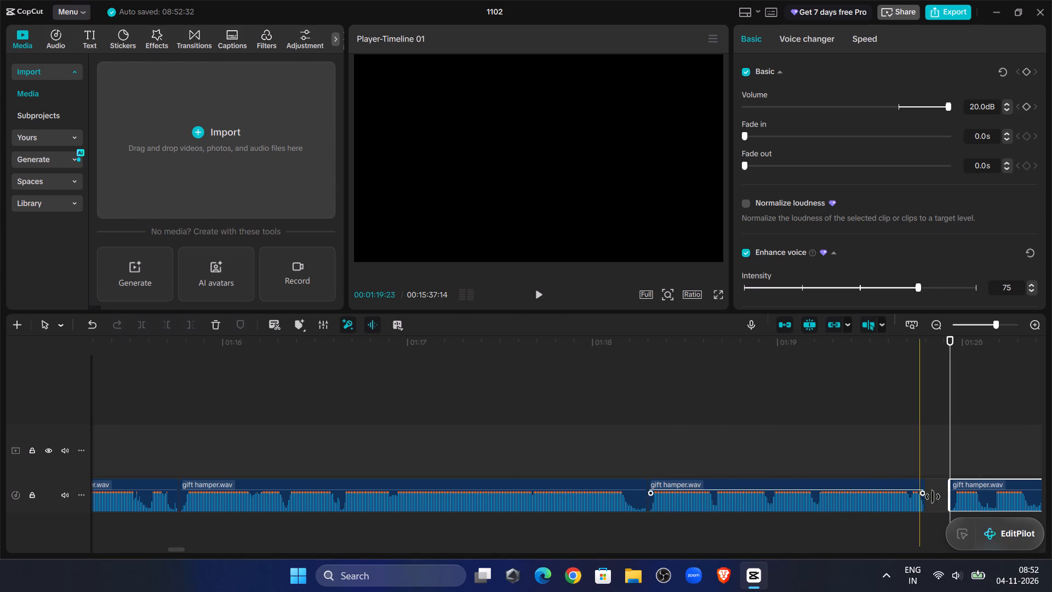
{"action": "left_click_drag", "start_coordinate": [986, 483], "coordinate": [956, 491]}
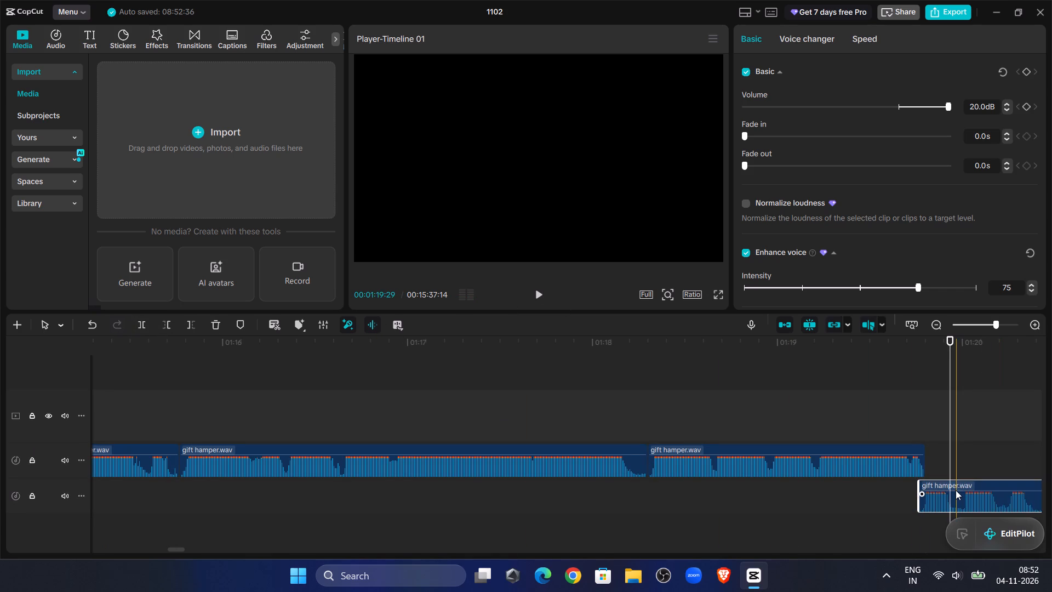
{"action": "left_click_drag", "start_coordinate": [957, 483], "coordinate": [965, 457]}
Listen on from 00:01:19:19 and split the gift hamper.wav clip at 00:01:21:14, where the speech pauses.
{"action": "left_click", "coordinate": [894, 384]}
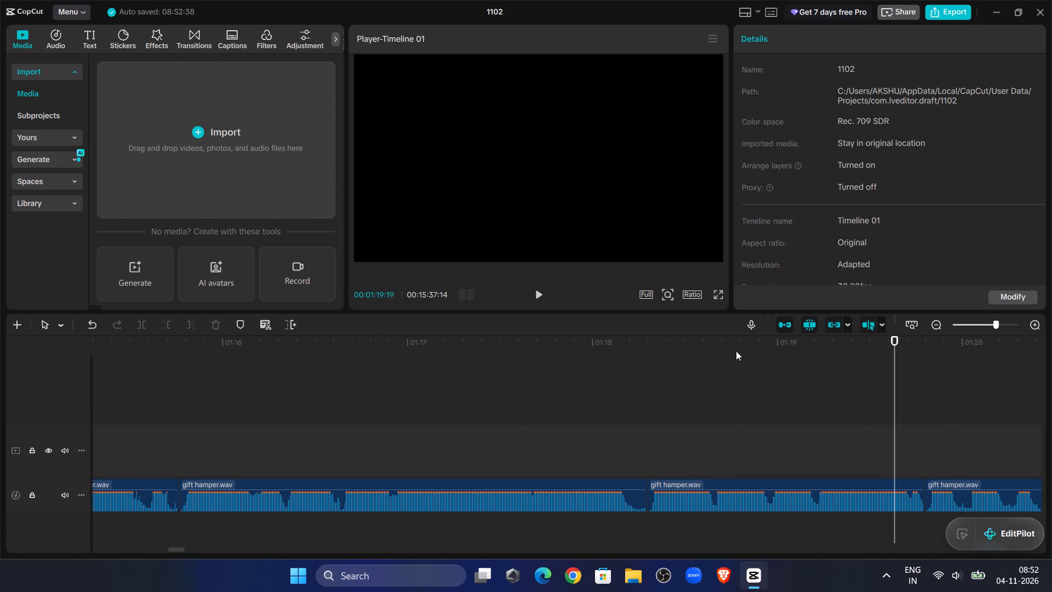
{"action": "left_click", "coordinate": [531, 293]}
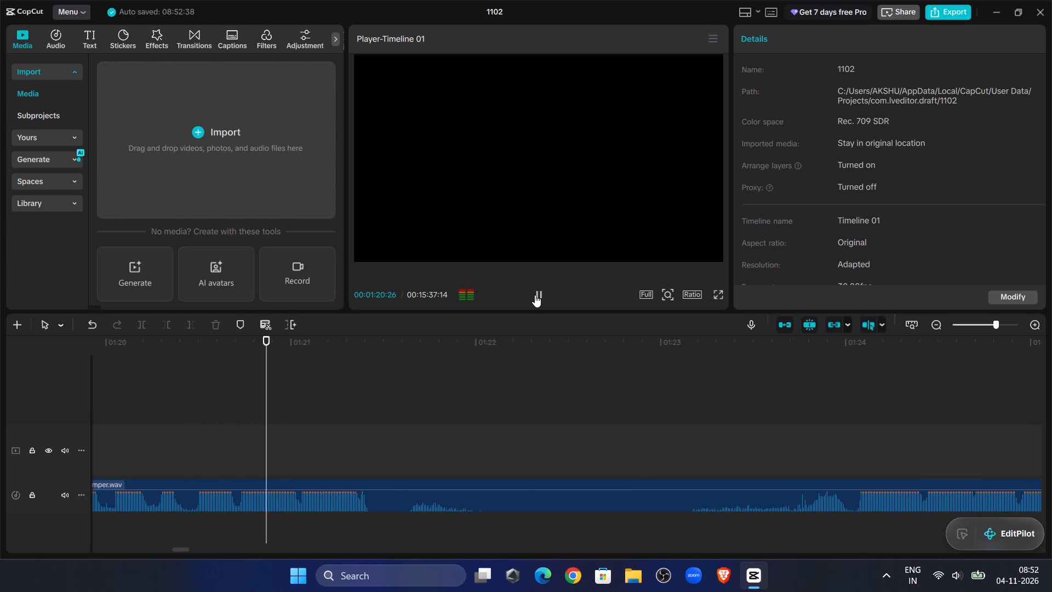
{"action": "left_click", "coordinate": [535, 295]}
{"action": "left_click_drag", "start_coordinate": [382, 441], "coordinate": [375, 443]}
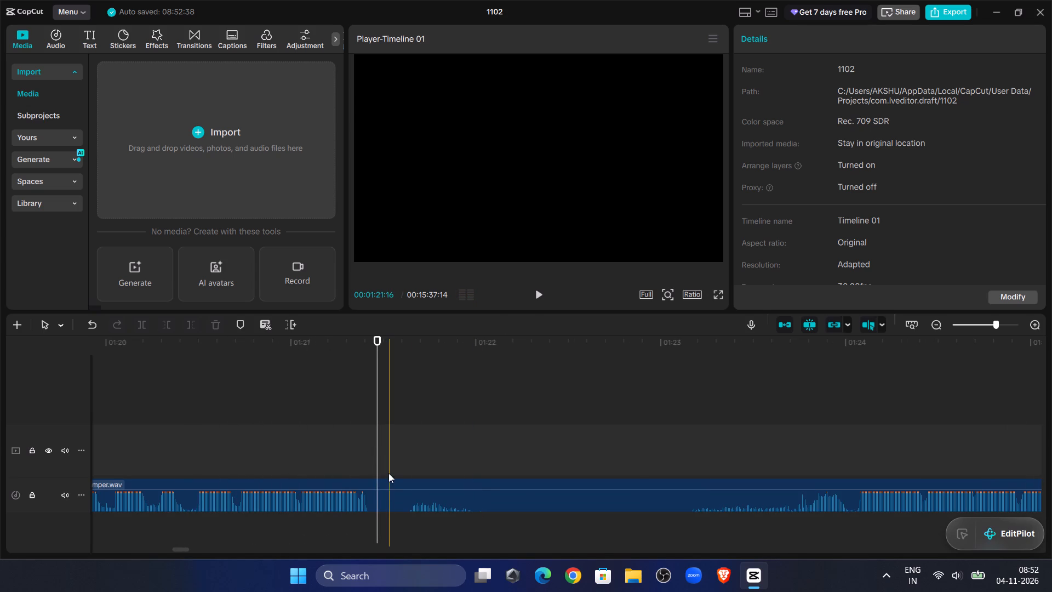
{"action": "left_click", "coordinate": [391, 493]}
{"action": "left_click", "coordinate": [139, 319]}
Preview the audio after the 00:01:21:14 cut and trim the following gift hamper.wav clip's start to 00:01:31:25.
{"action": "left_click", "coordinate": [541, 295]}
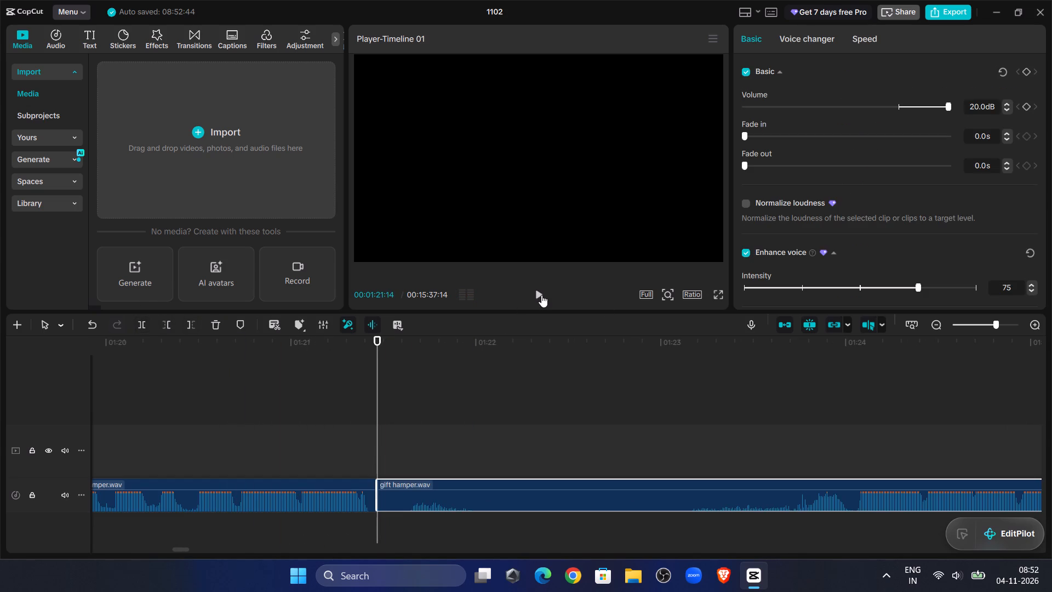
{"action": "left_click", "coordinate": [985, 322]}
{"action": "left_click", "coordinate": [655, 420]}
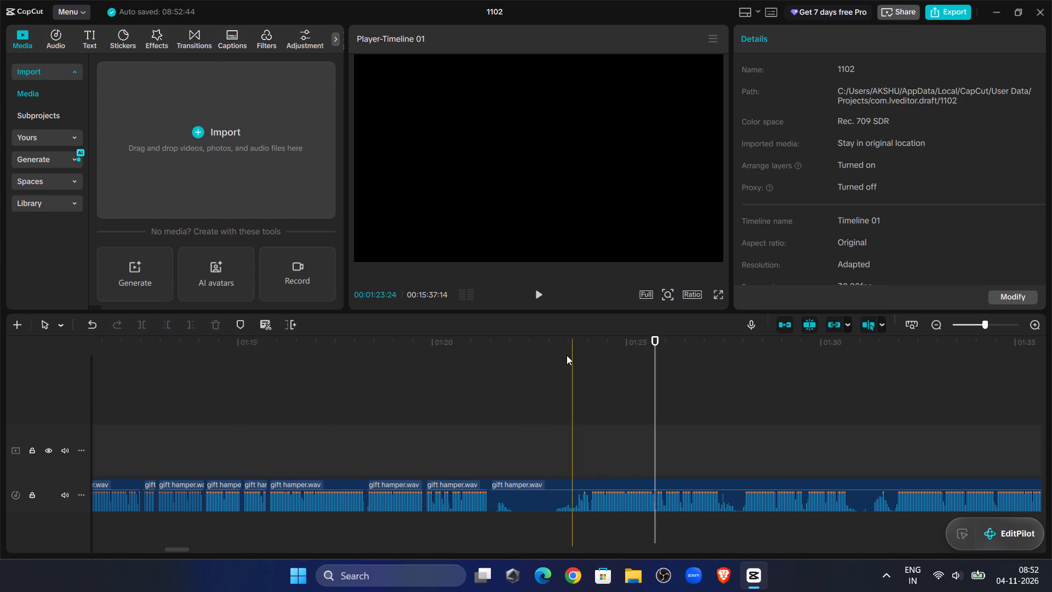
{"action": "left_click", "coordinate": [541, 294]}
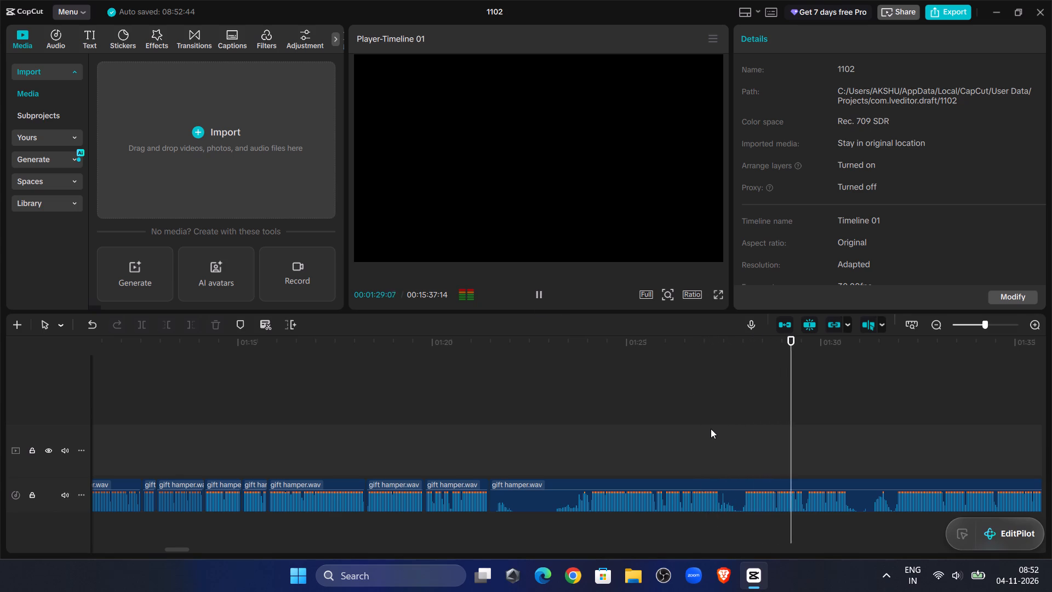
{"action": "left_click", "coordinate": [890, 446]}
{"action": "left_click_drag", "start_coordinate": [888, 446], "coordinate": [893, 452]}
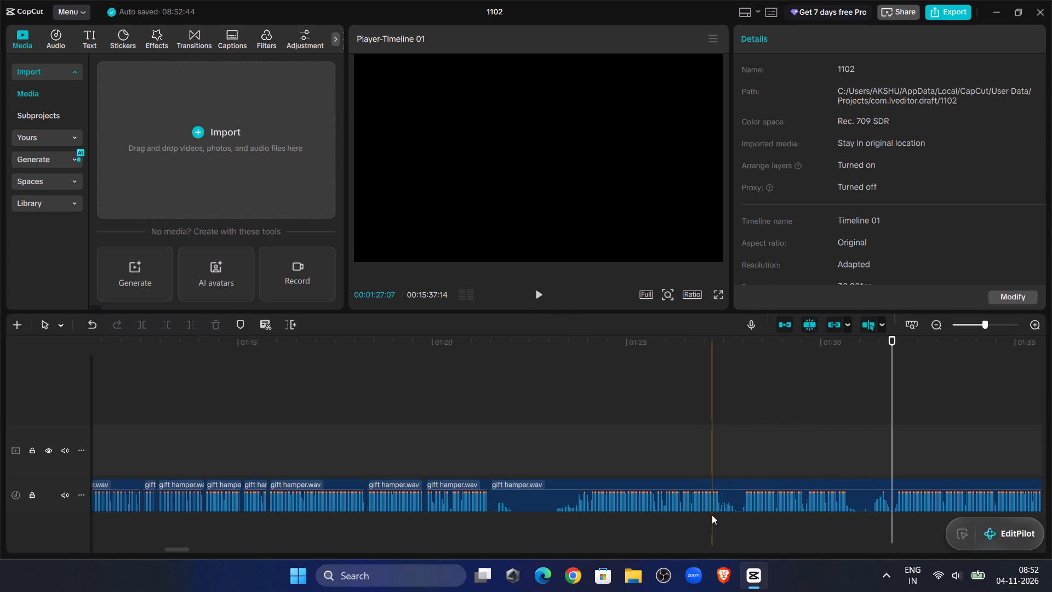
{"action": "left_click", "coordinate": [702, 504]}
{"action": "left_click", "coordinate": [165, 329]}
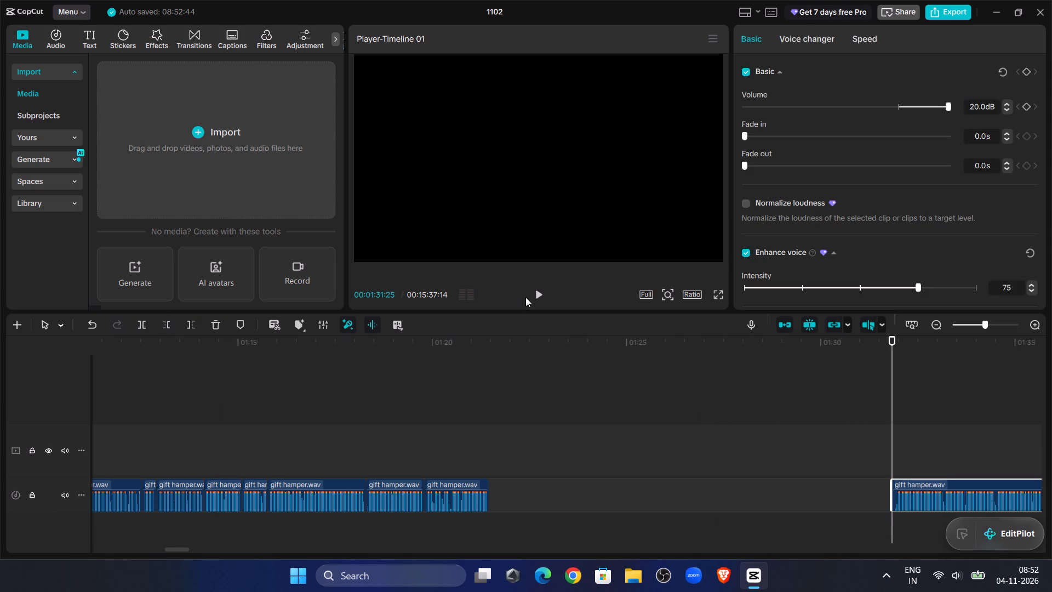
Listen to the remaining gift hamper.wav audio at several points between 00:01:31:25 and about 00:01:56:12 for the next segment to keep.
{"action": "left_click", "coordinate": [530, 297]}
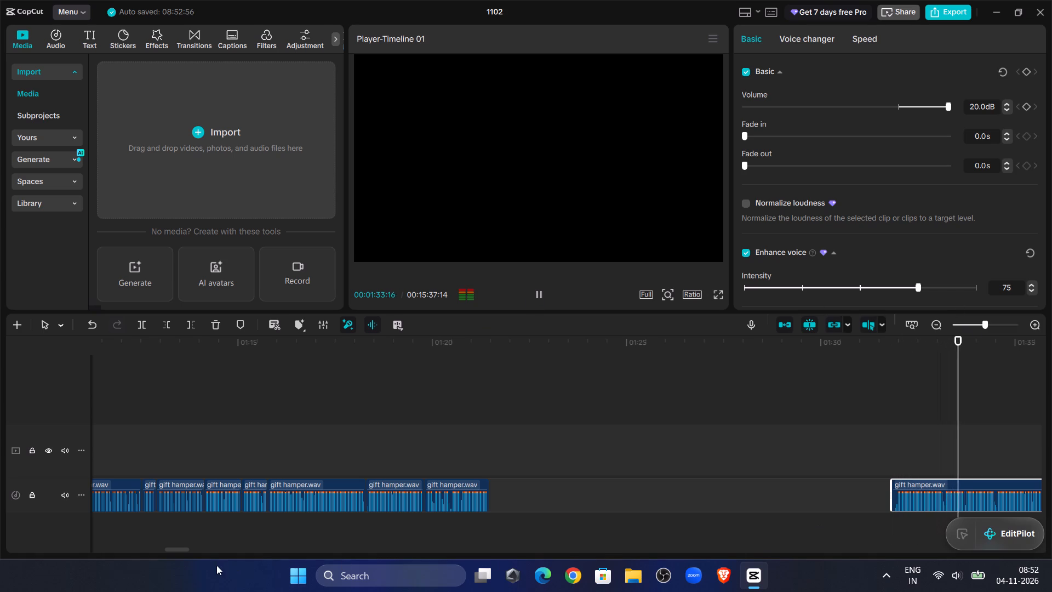
{"action": "left_click_drag", "start_coordinate": [182, 549], "coordinate": [199, 547]}
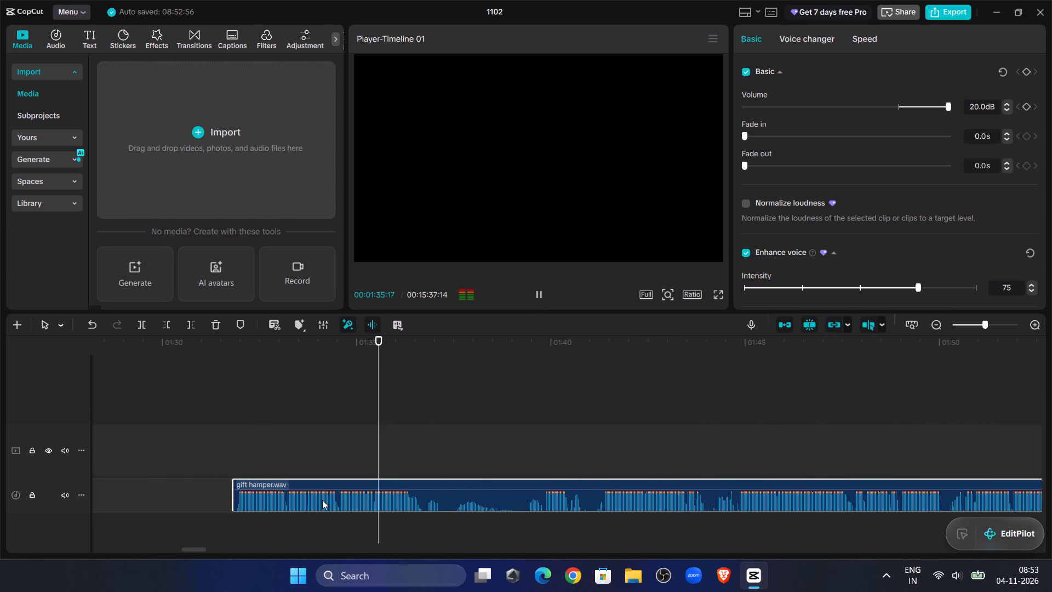
{"action": "left_click", "coordinate": [598, 401]}
{"action": "left_click", "coordinate": [635, 390]}
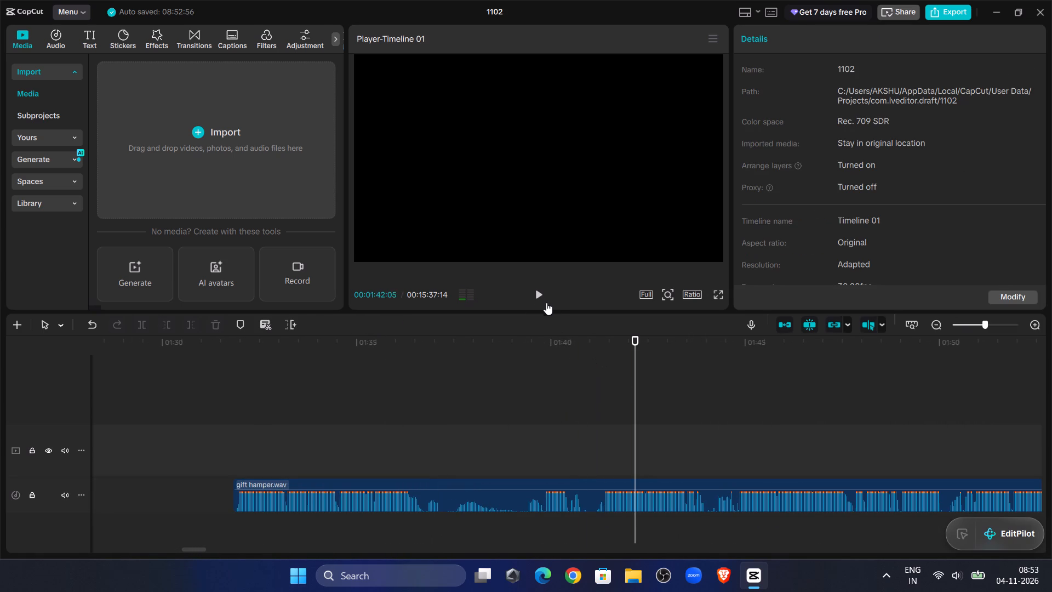
{"action": "left_click", "coordinate": [545, 300]}
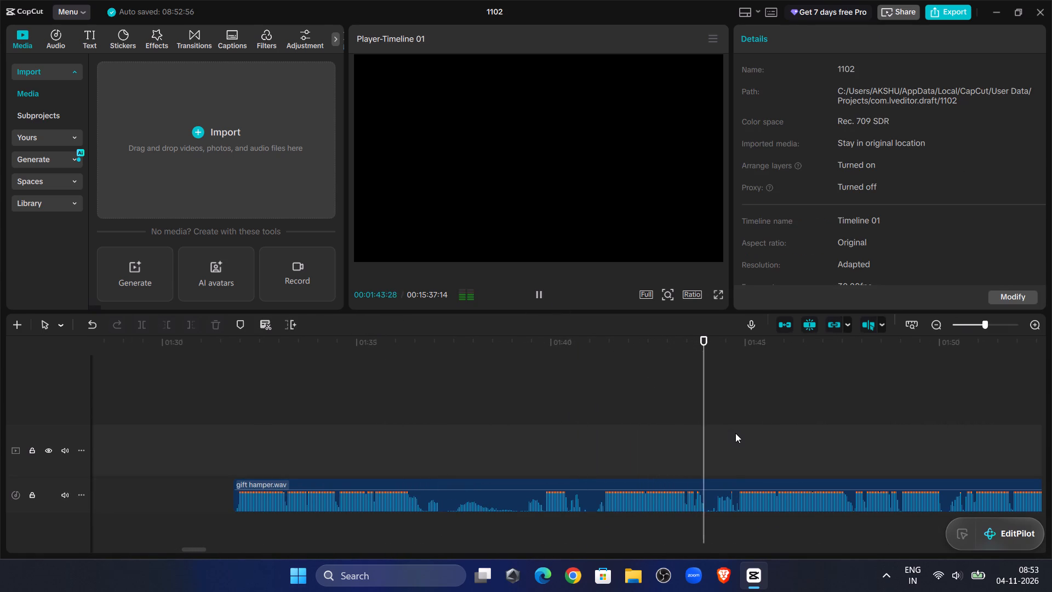
{"action": "left_click", "coordinate": [735, 433]}
{"action": "left_click", "coordinate": [542, 298]}
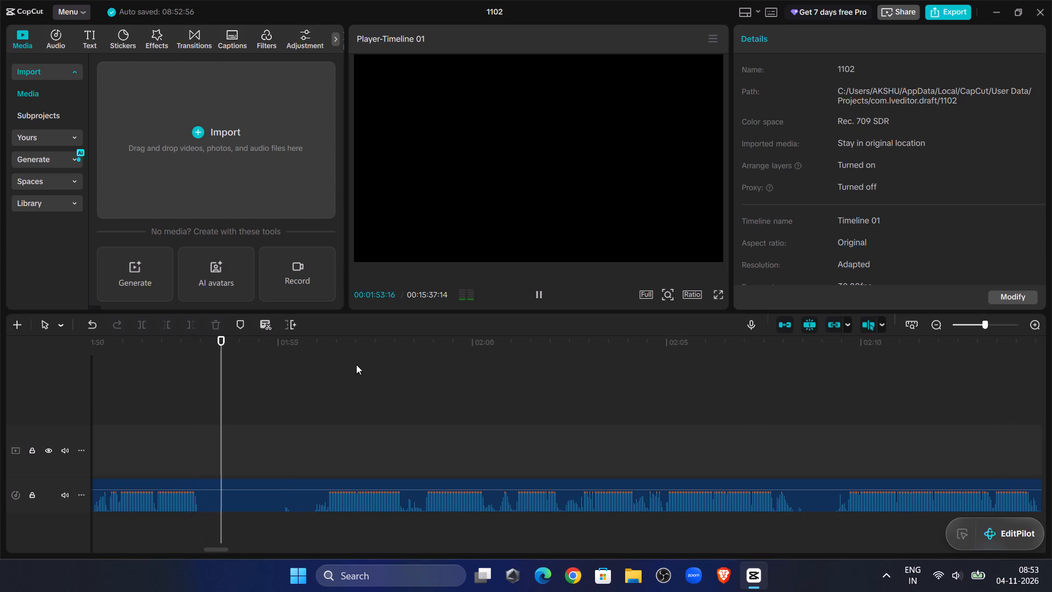
{"action": "left_click", "coordinate": [322, 402]}
{"action": "left_click", "coordinate": [538, 291]}
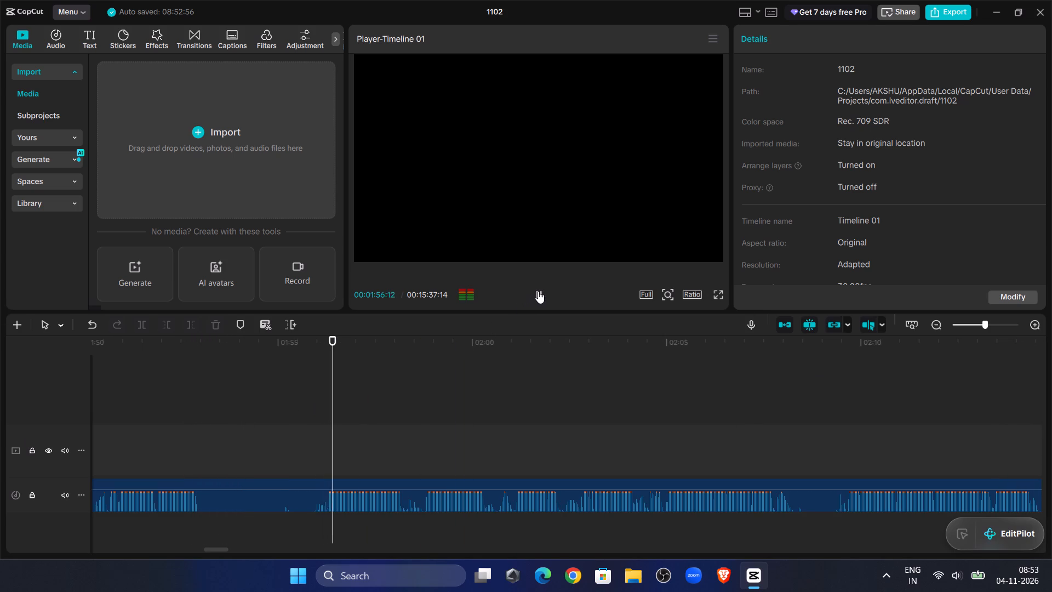
{"action": "left_click", "coordinate": [305, 382]}
Replay the audio between about 00:01:41 and 00:01:47 and trim the gift hamper.wav clip's start to 00:01:44:23.
{"action": "left_click_drag", "start_coordinate": [305, 382], "coordinate": [138, 449]}
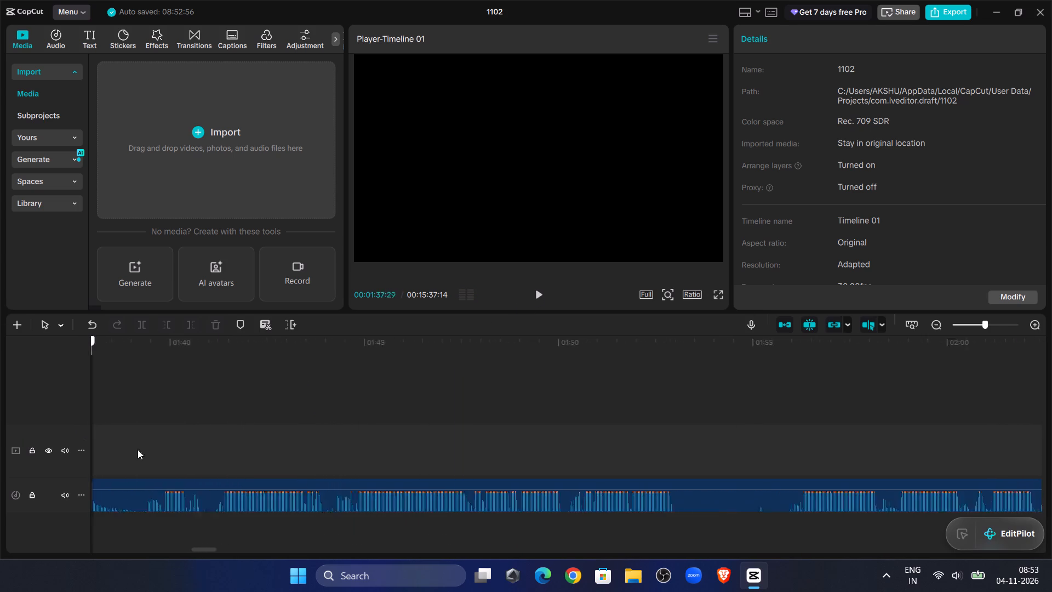
{"action": "left_click_drag", "start_coordinate": [138, 449], "coordinate": [254, 441]}
{"action": "left_click", "coordinate": [538, 297]}
{"action": "left_click", "coordinate": [538, 296]}
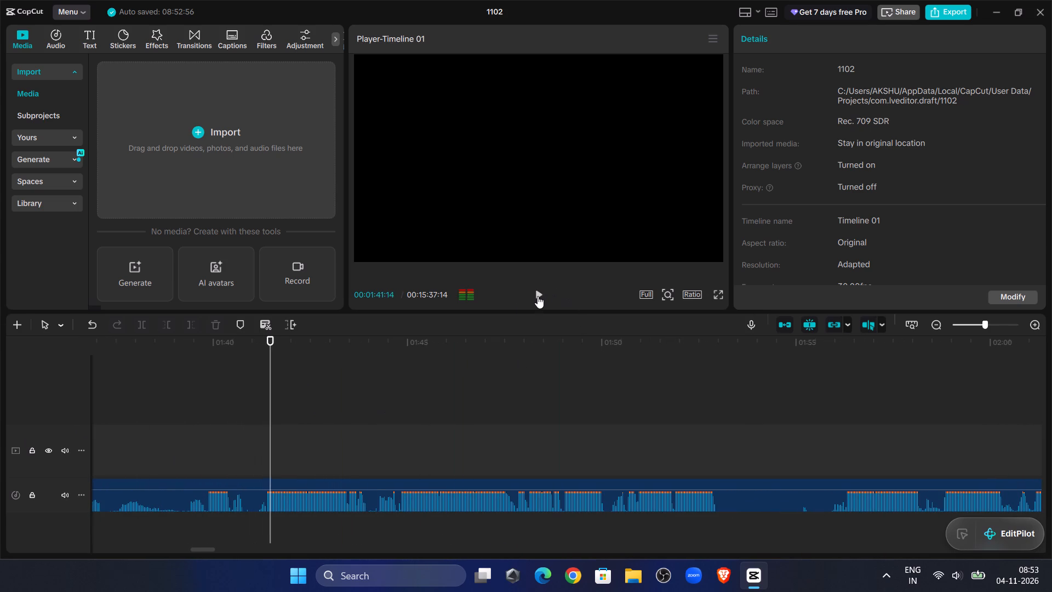
{"action": "left_click", "coordinate": [383, 395]}
{"action": "left_click", "coordinate": [531, 299]}
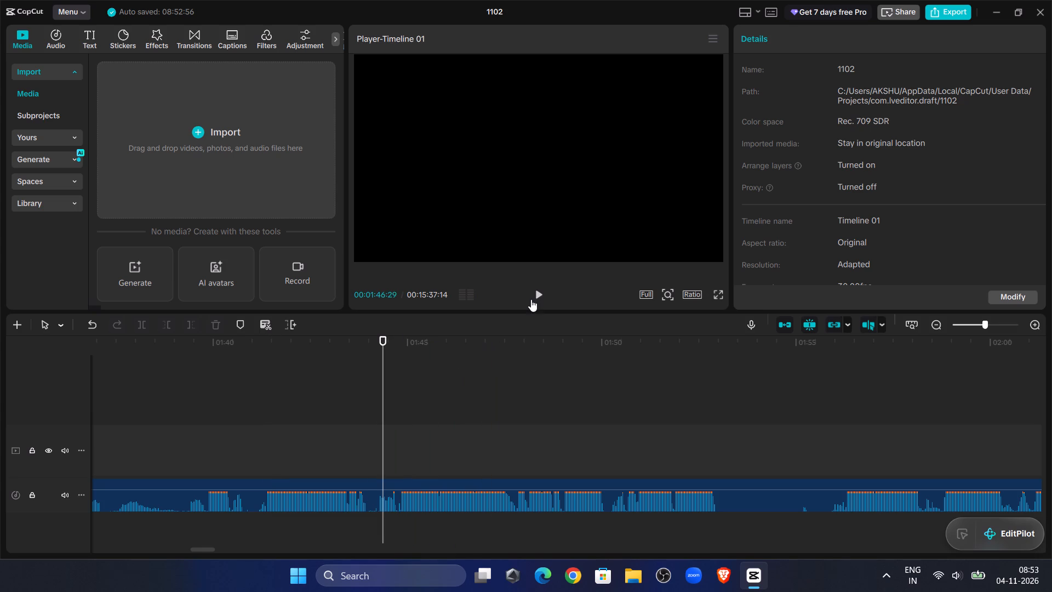
{"action": "left_click", "coordinate": [533, 297]}
{"action": "left_click_drag", "start_coordinate": [414, 425], "coordinate": [396, 430]}
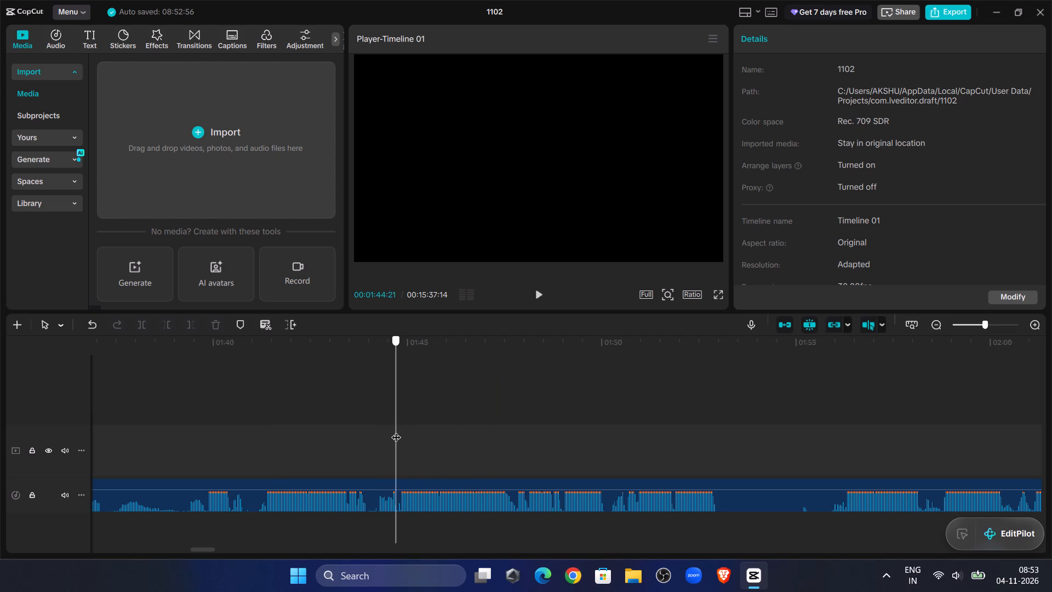
{"action": "left_click_drag", "start_coordinate": [396, 430], "coordinate": [401, 432]}
{"action": "left_click", "coordinate": [399, 473]}
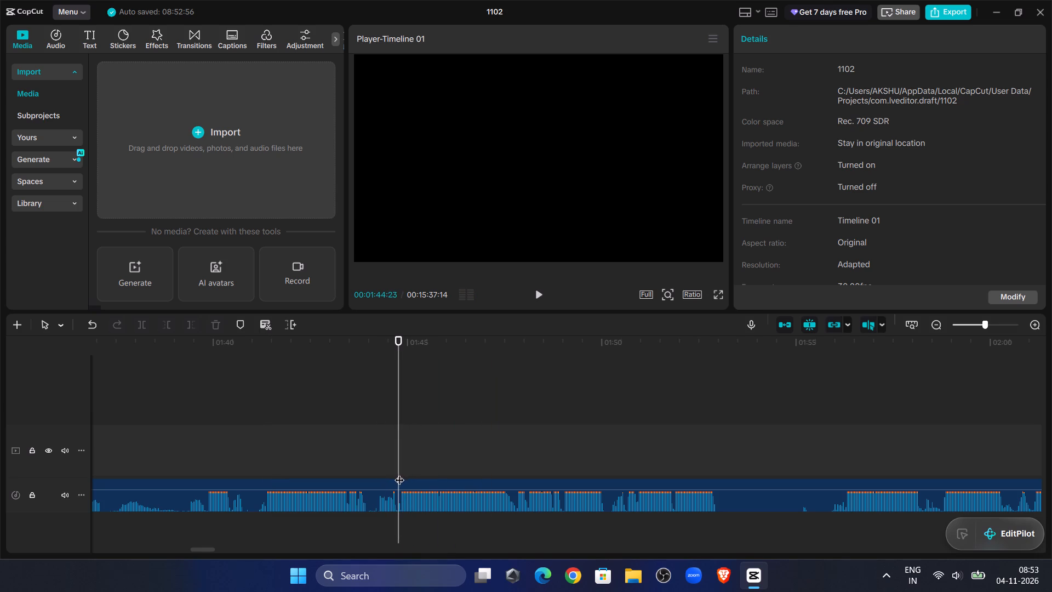
{"action": "left_click", "coordinate": [406, 485]}
{"action": "left_click", "coordinate": [171, 325]}
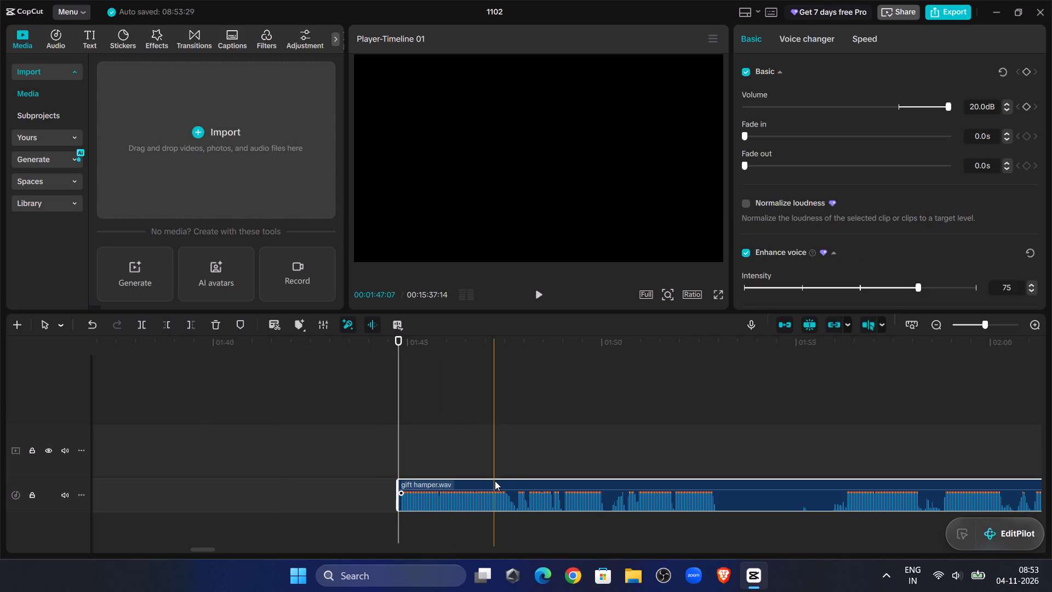
Move the trimmed gift hamper.wav clip back to the 00:01:21:14 cut to close the gap.
{"action": "left_click_drag", "start_coordinate": [513, 481], "coordinate": [0, 493]}
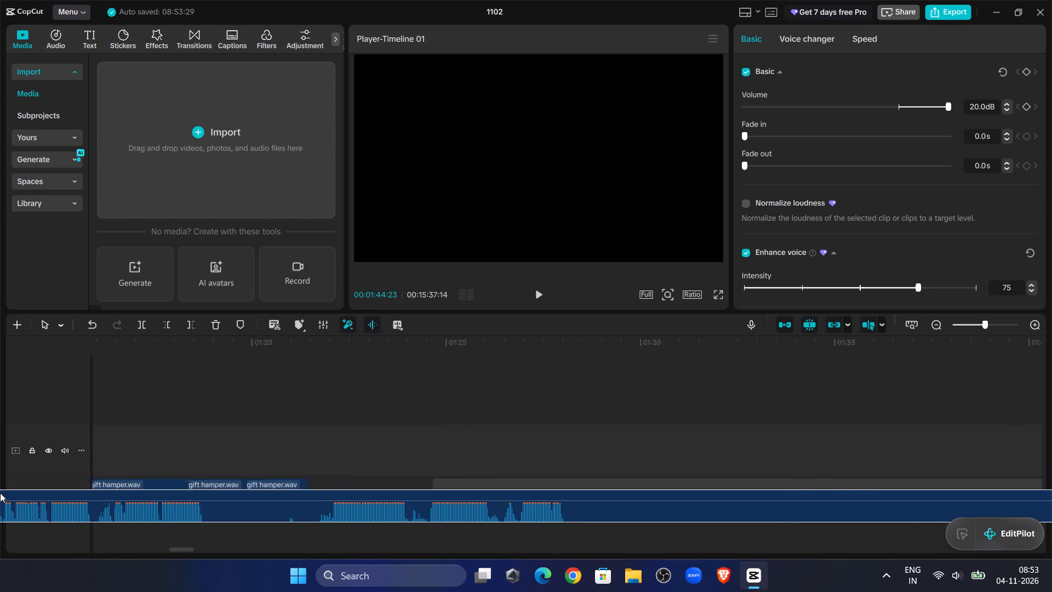
{"action": "left_click_drag", "start_coordinate": [0, 493], "coordinate": [615, 494]}
Replay the join near 00:01:21:14, trim the preceding gift hamper.wav clip's end to about 00:01:21:13, and move the following clip back against it.
{"action": "left_click", "coordinate": [486, 415]}
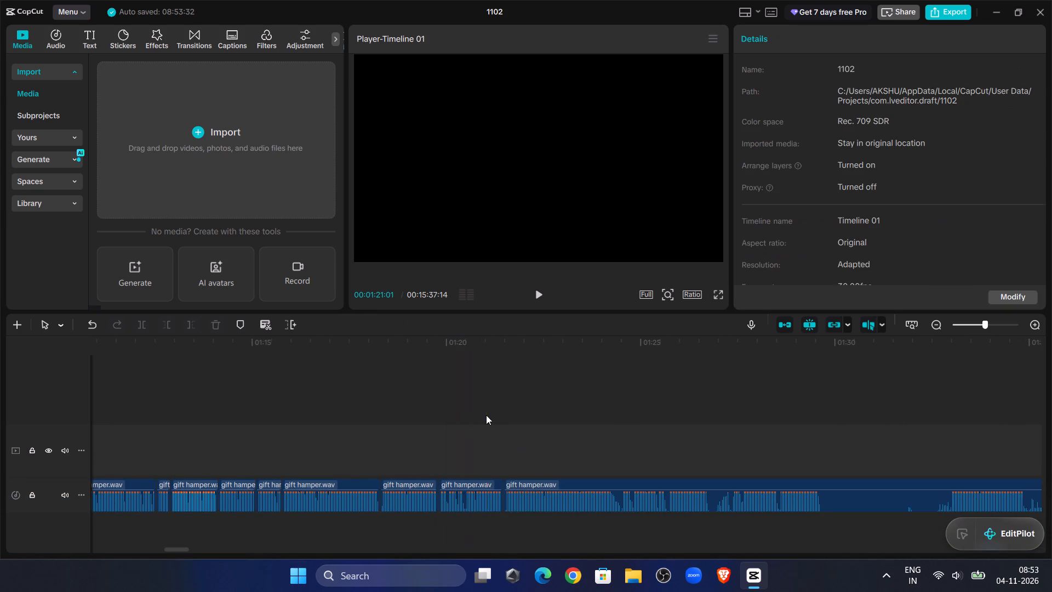
{"action": "left_click", "coordinate": [541, 299]}
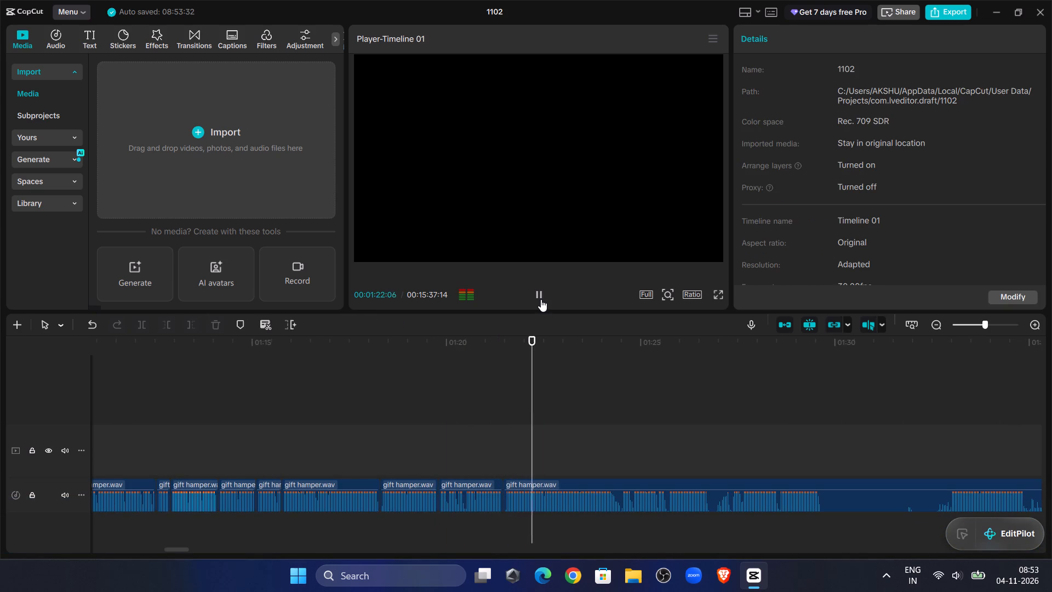
{"action": "left_click", "coordinate": [994, 326]}
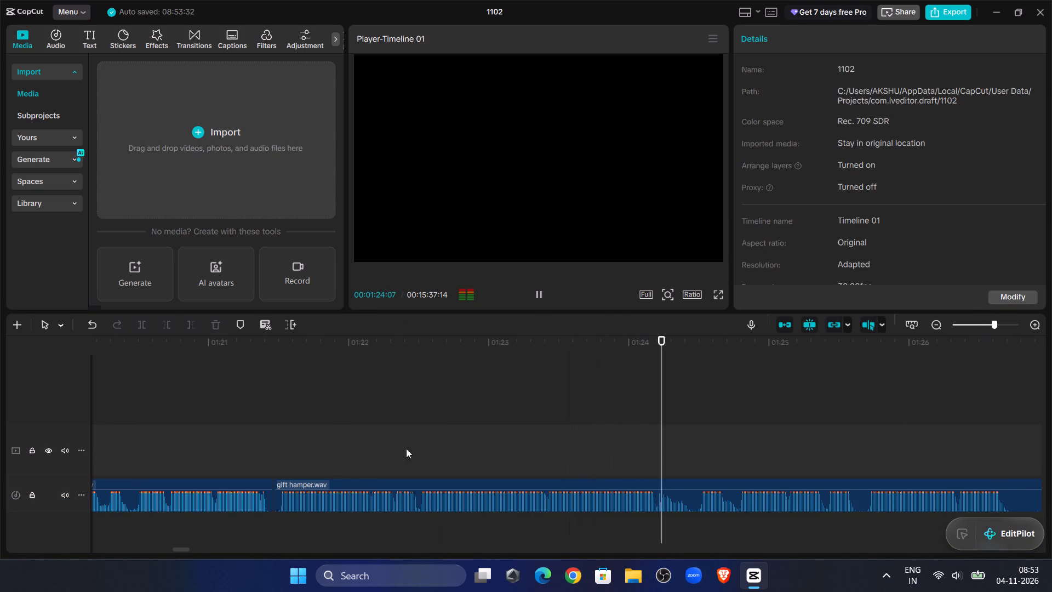
{"action": "left_click", "coordinate": [319, 420]}
{"action": "left_click_drag", "start_coordinate": [319, 420], "coordinate": [269, 455]}
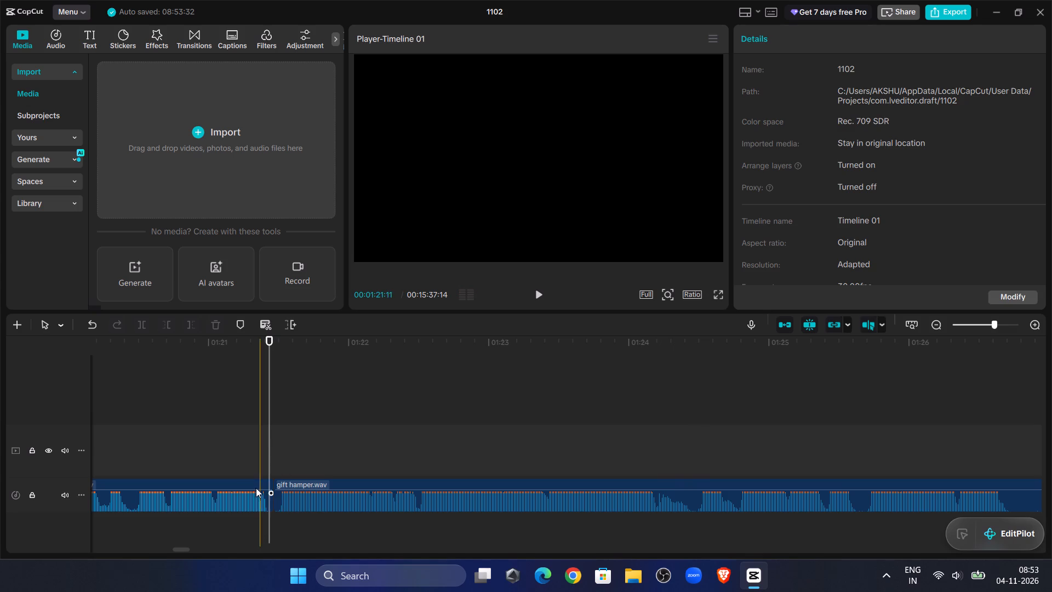
{"action": "left_click", "coordinate": [255, 488]}
{"action": "left_click", "coordinate": [186, 328]}
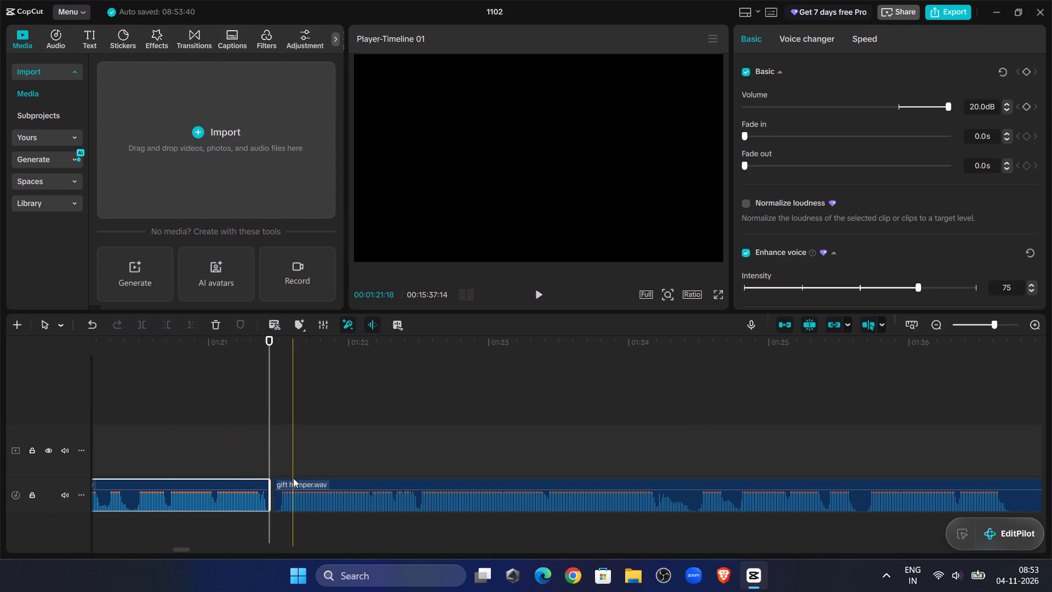
{"action": "left_click", "coordinate": [292, 479]}
{"action": "left_click_drag", "start_coordinate": [294, 480], "coordinate": [285, 486]}
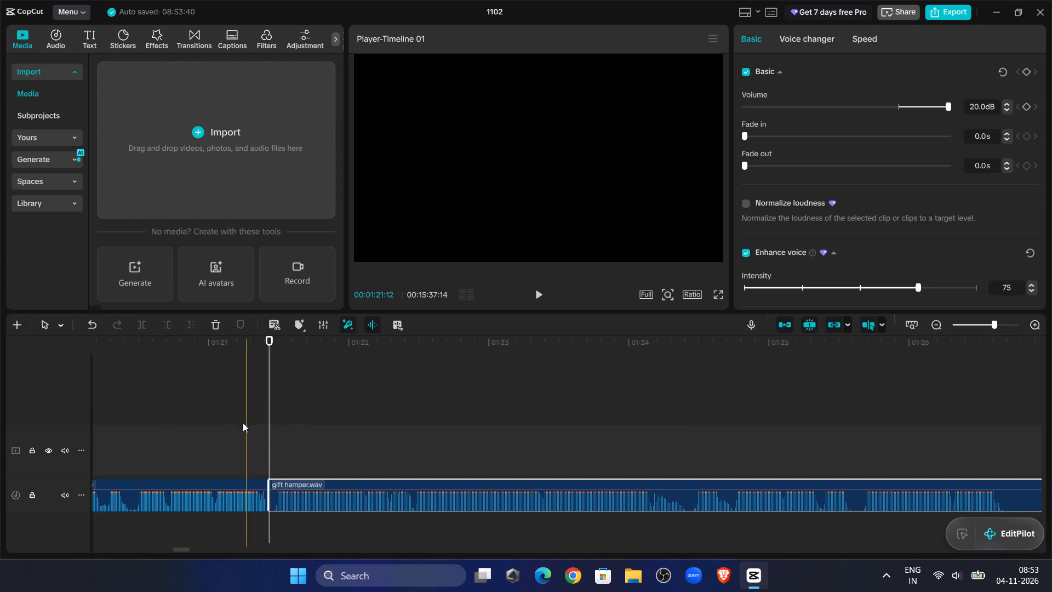
{"action": "left_click", "coordinate": [240, 416]}
Preview the audio after the tightened join and split the gift hamper.wav clip at about 00:01:22:09.
{"action": "left_click", "coordinate": [546, 295]}
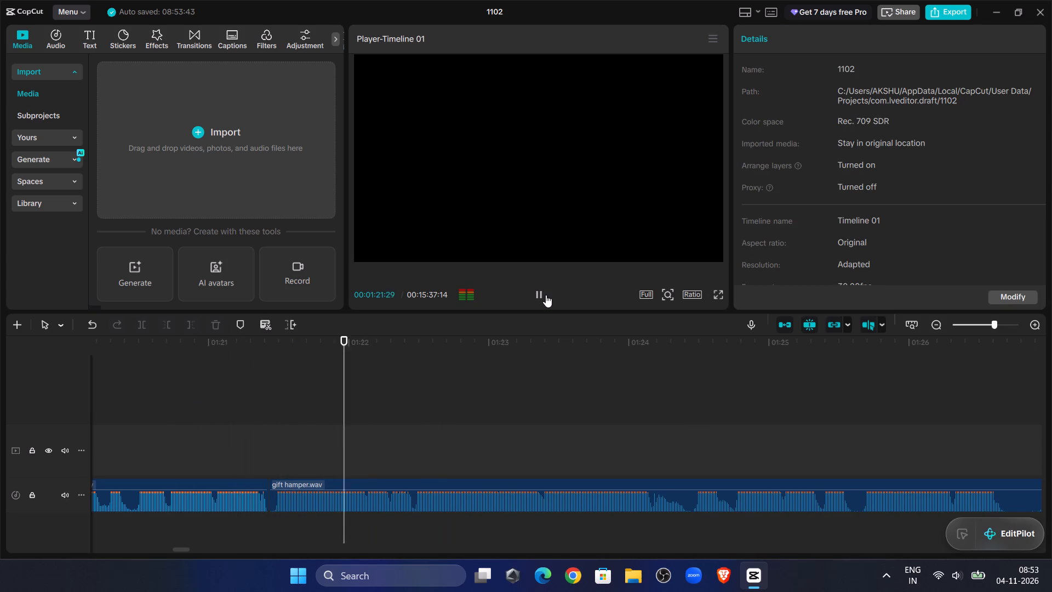
{"action": "left_click", "coordinate": [362, 413]}
{"action": "left_click_drag", "start_coordinate": [362, 413], "coordinate": [373, 414]}
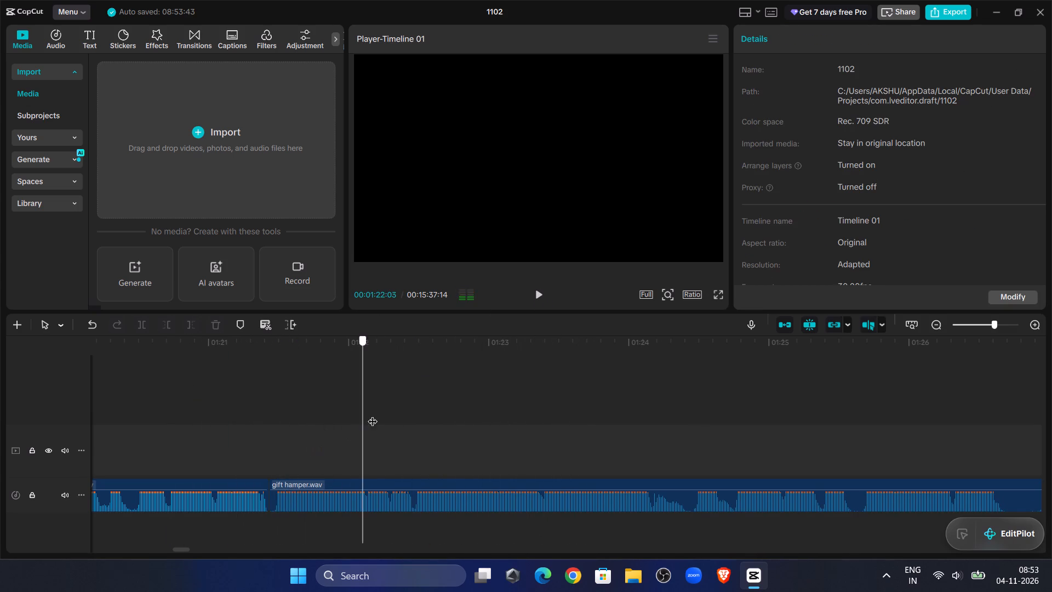
{"action": "left_click_drag", "start_coordinate": [373, 414], "coordinate": [391, 429]}
{"action": "left_click", "coordinate": [398, 486]}
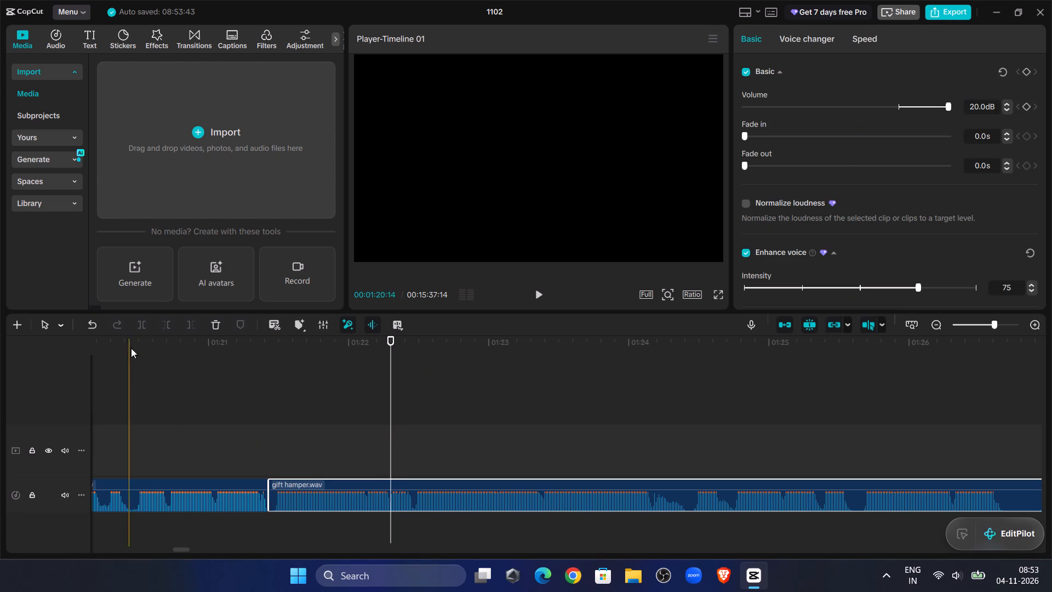
{"action": "left_click", "coordinate": [140, 323]}
Trim the start of the clip after the 00:01:22:09 split to 00:01:22:14 and move it back to close the gap.
{"action": "double_click", "coordinate": [542, 292]}
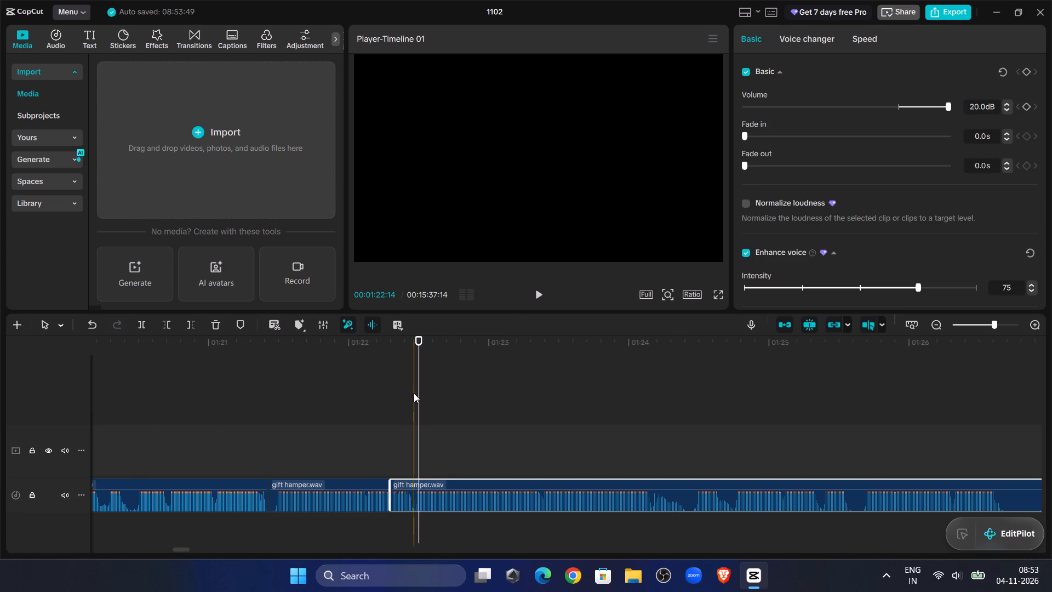
{"action": "left_click", "coordinate": [420, 401]}
{"action": "left_click", "coordinate": [415, 415]}
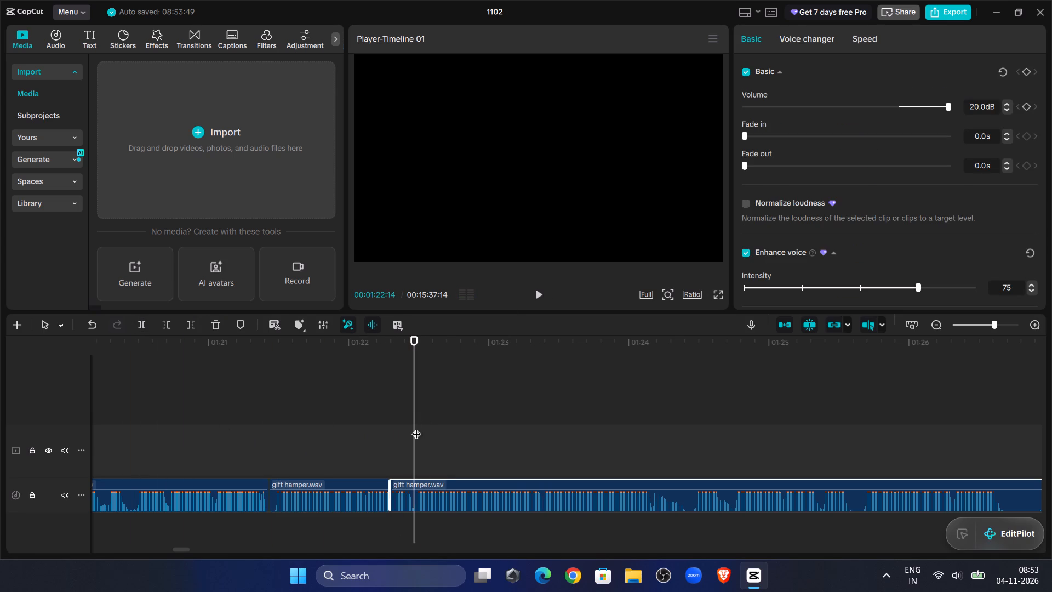
{"action": "left_click", "coordinate": [416, 452]}
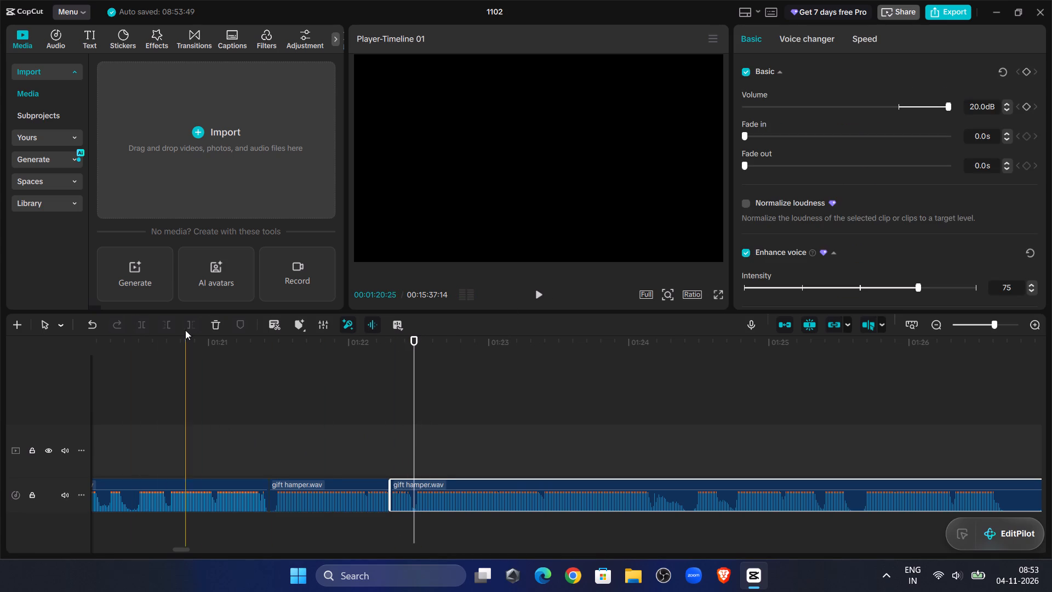
{"action": "left_click", "coordinate": [164, 326]}
{"action": "left_click_drag", "start_coordinate": [427, 482], "coordinate": [405, 485]}
{"action": "left_click", "coordinate": [378, 406]}
Preview the audio past the 00:01:22:09 join and split the gift hamper.wav clip at about 00:01:24:01.
{"action": "left_click", "coordinate": [542, 298]}
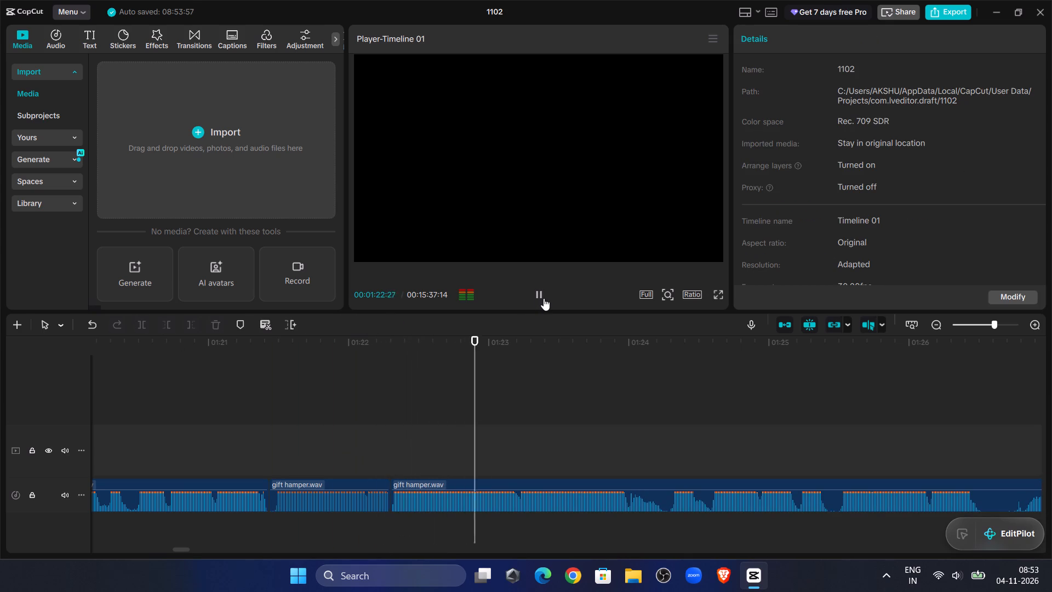
{"action": "left_click", "coordinate": [540, 297]}
{"action": "left_click", "coordinate": [569, 488]}
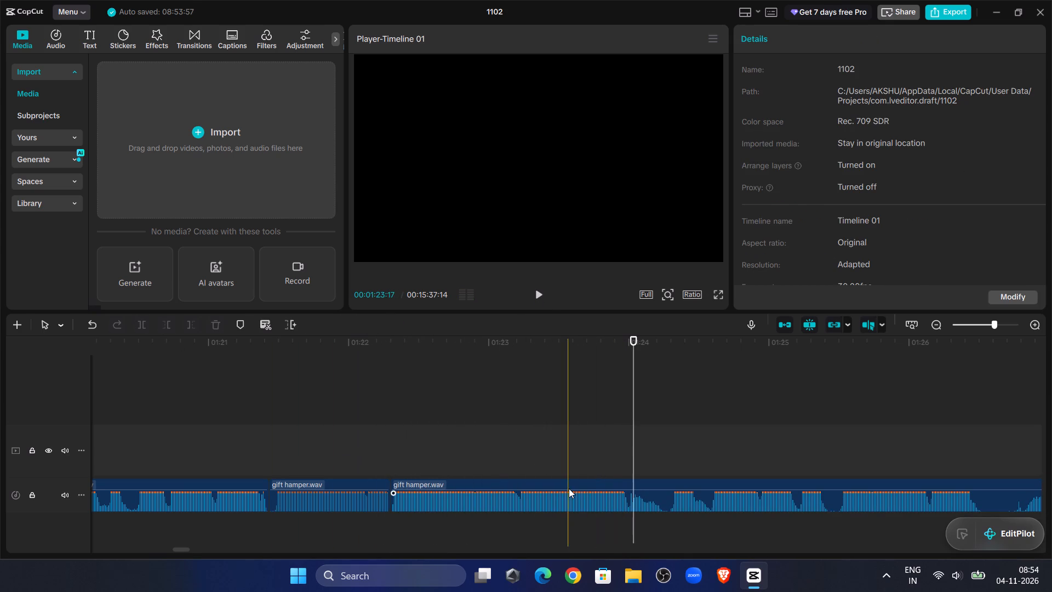
{"action": "left_click", "coordinate": [139, 324]}
Trim the start of the clip after the 00:01:24:01 split to 00:01:24:08 and move it back to close the gap.
{"action": "double_click", "coordinate": [533, 301]}
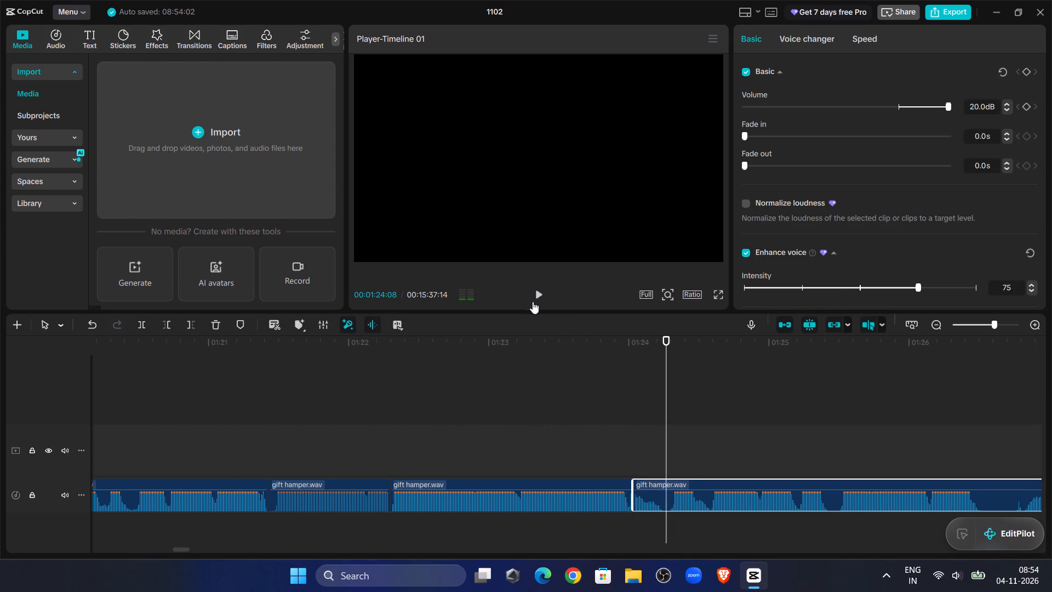
{"action": "left_click_drag", "start_coordinate": [167, 327], "coordinate": [186, 327]}
{"action": "left_click", "coordinate": [165, 326]}
{"action": "left_click", "coordinate": [544, 298]}
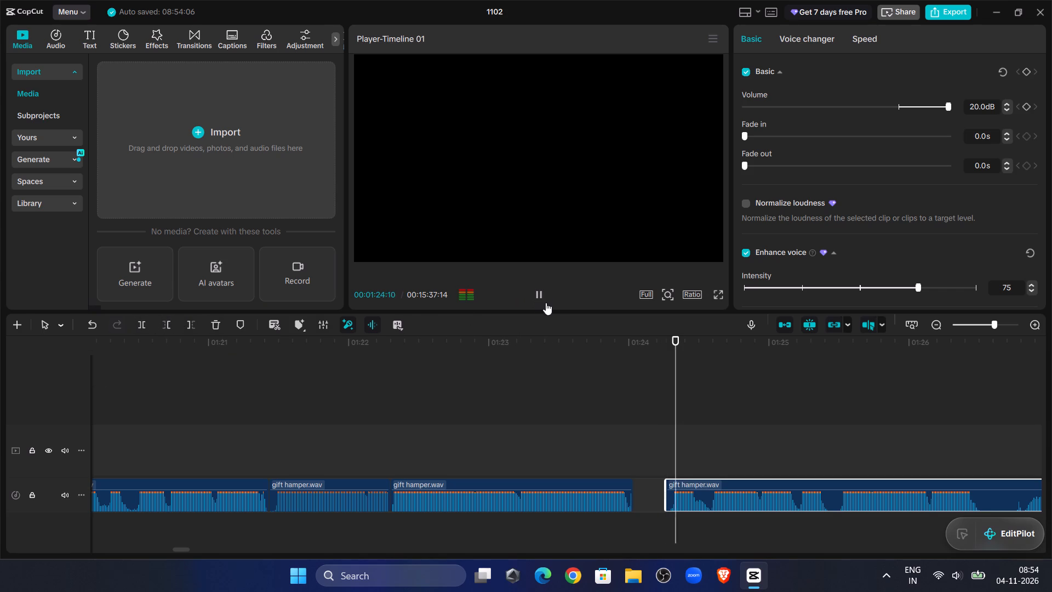
{"action": "left_click_drag", "start_coordinate": [750, 484], "coordinate": [725, 497]}
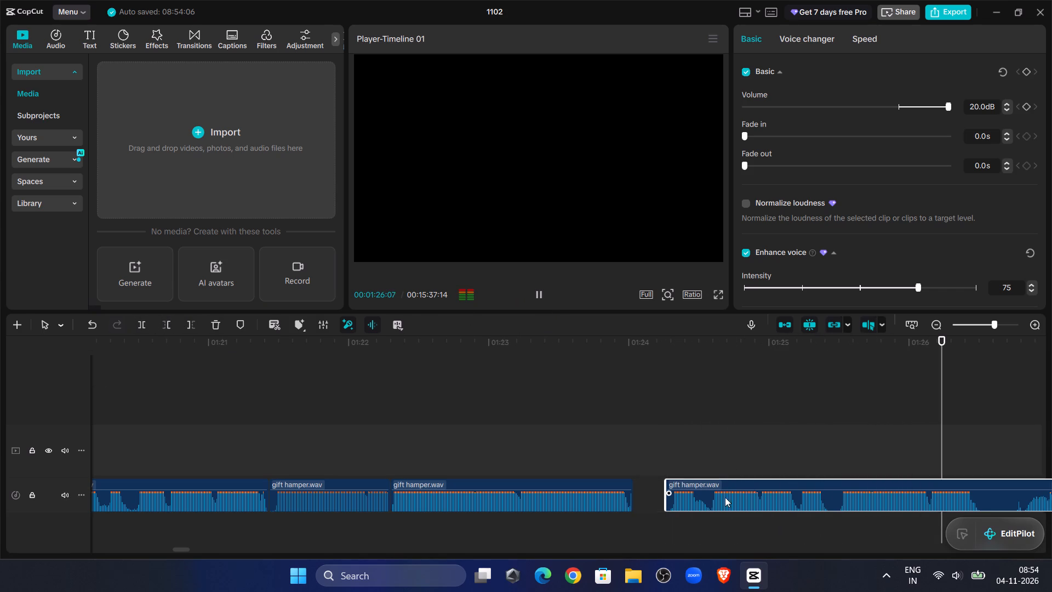
{"action": "left_click_drag", "start_coordinate": [725, 497], "coordinate": [714, 499]}
{"action": "left_click", "coordinate": [614, 405]}
Listen on to the end of the spoken phrase and split the gift hamper.wav clip at 00:01:26:09.
{"action": "left_click", "coordinate": [546, 295]}
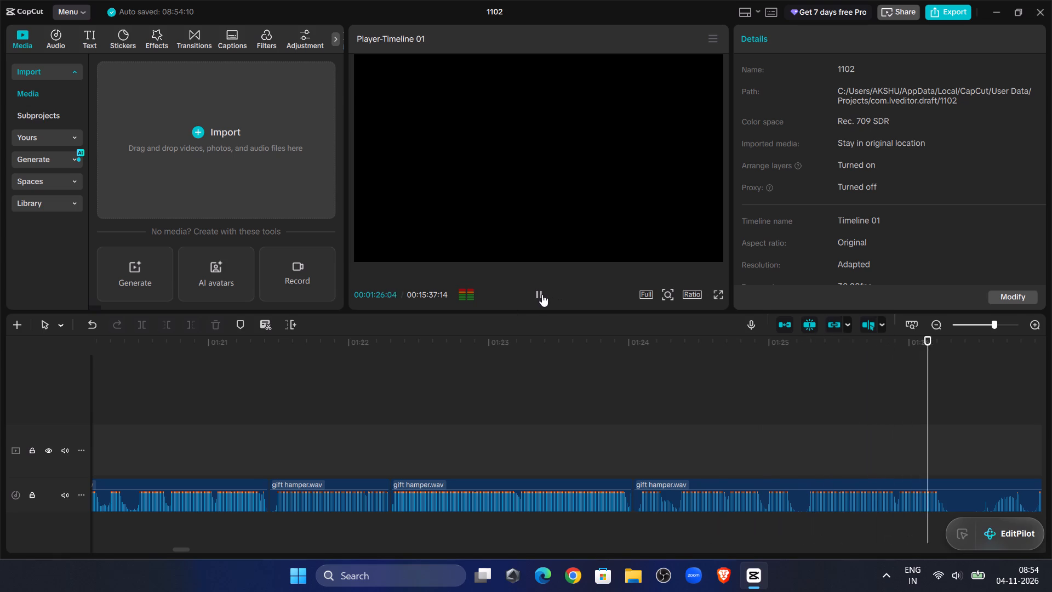
{"action": "left_click", "coordinate": [542, 294]}
{"action": "left_click", "coordinate": [951, 403]}
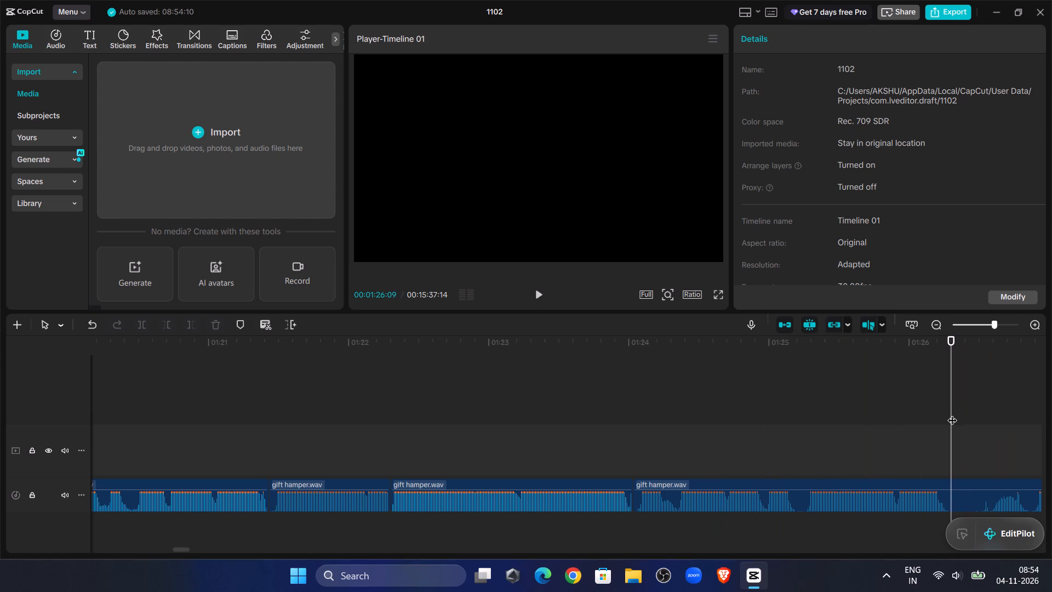
{"action": "left_click", "coordinate": [921, 491]}
{"action": "left_click", "coordinate": [146, 325]}
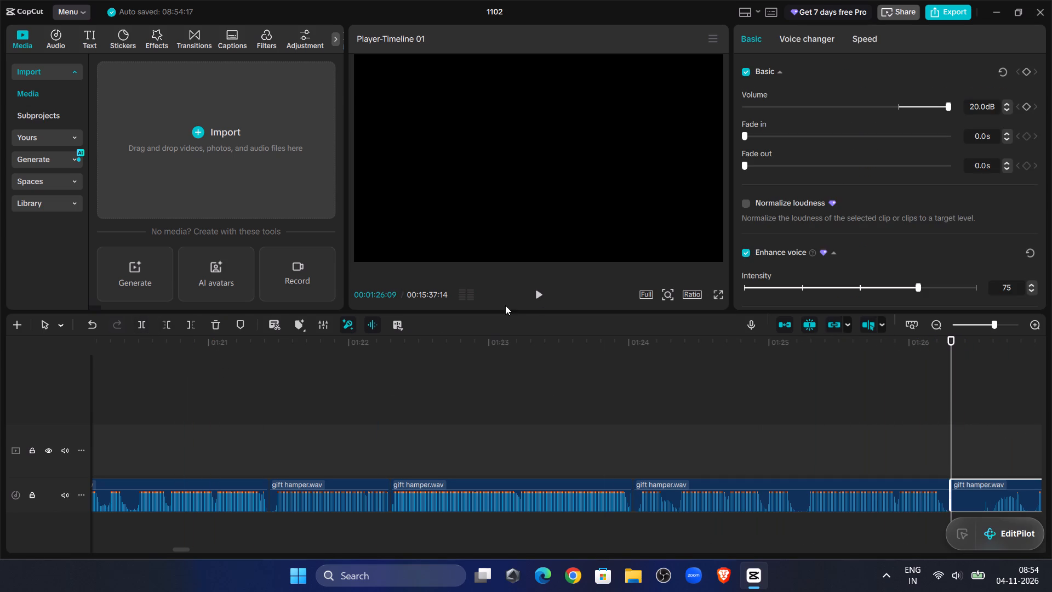
Listen past the 00:01:26:09 split, trim the following gift hamper.wav clip's start to 00:01:41:06, and move it back to close the gap.
{"action": "left_click", "coordinate": [536, 292]}
{"action": "left_click", "coordinate": [987, 322]}
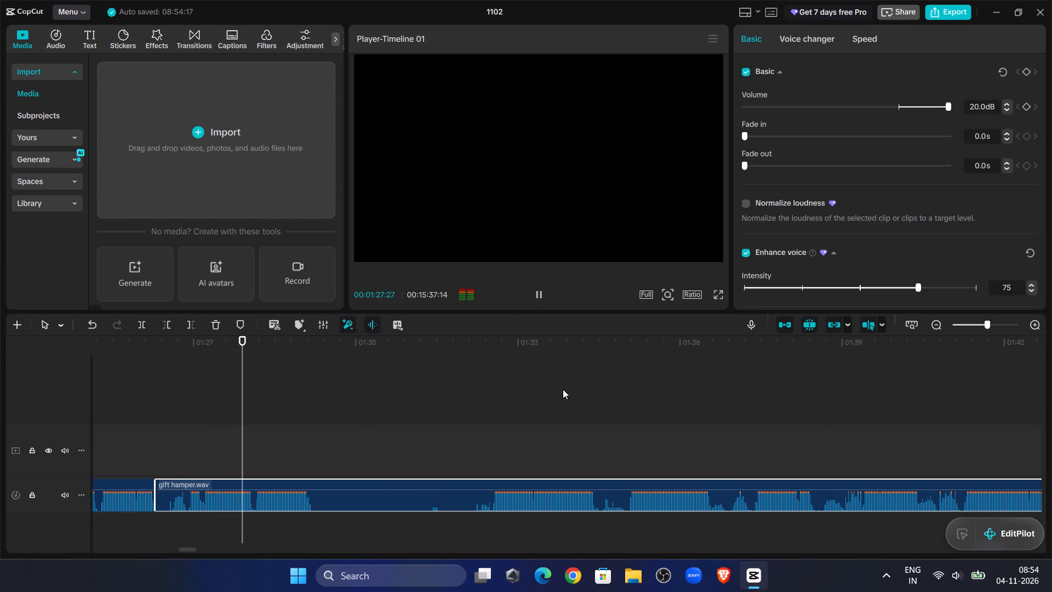
{"action": "left_click", "coordinate": [559, 387]}
{"action": "left_click", "coordinate": [536, 301]}
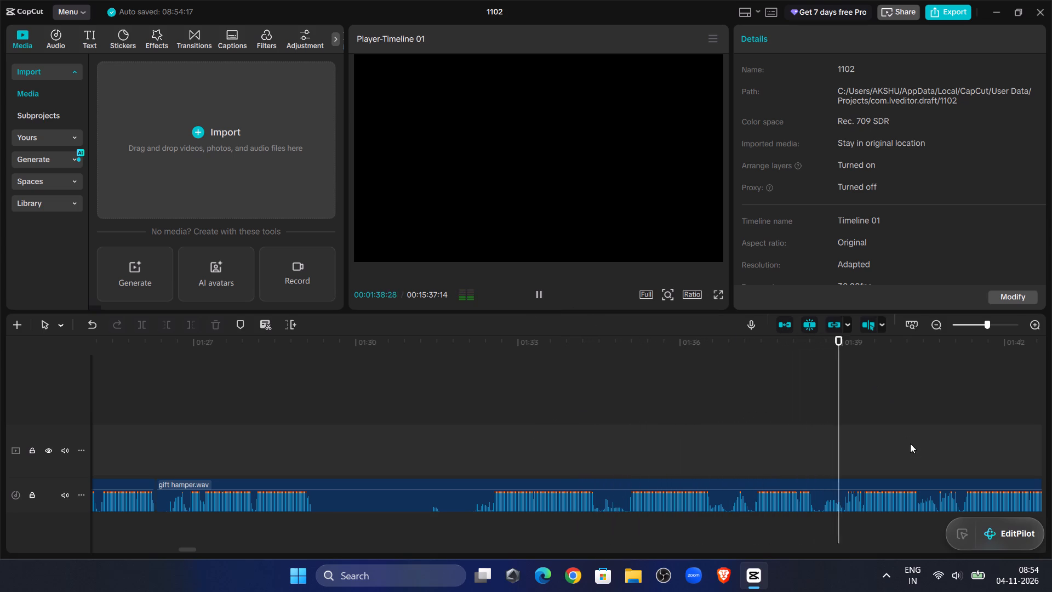
{"action": "left_click_drag", "start_coordinate": [940, 451], "coordinate": [946, 451]}
{"action": "left_click", "coordinate": [946, 451]}
{"action": "left_click_drag", "start_coordinate": [947, 451], "coordinate": [962, 456]}
{"action": "left_click", "coordinate": [916, 503]}
{"action": "left_click", "coordinate": [162, 321]}
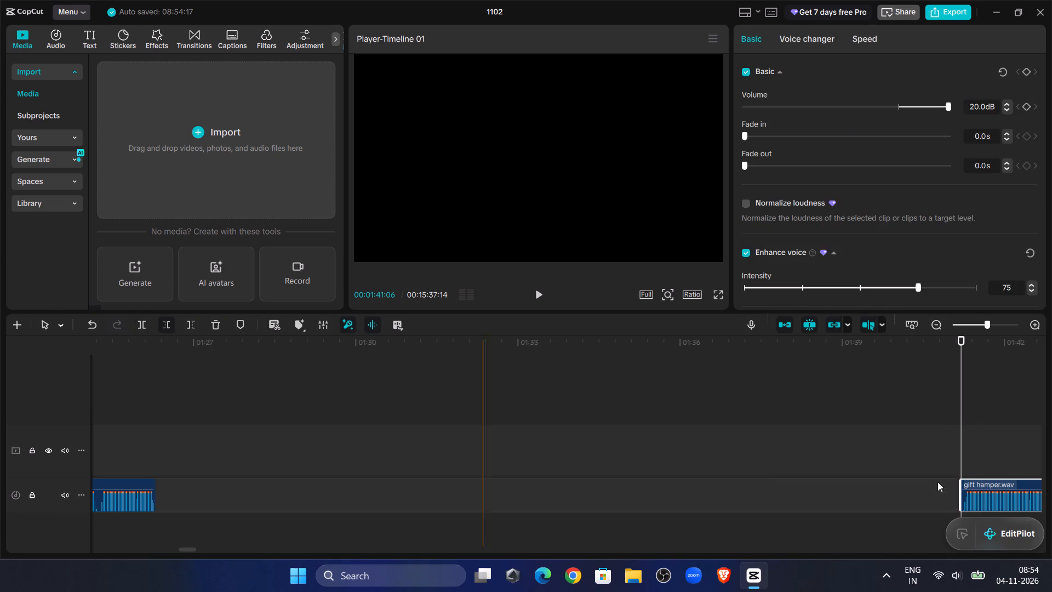
{"action": "left_click_drag", "start_coordinate": [1020, 480], "coordinate": [248, 494]}
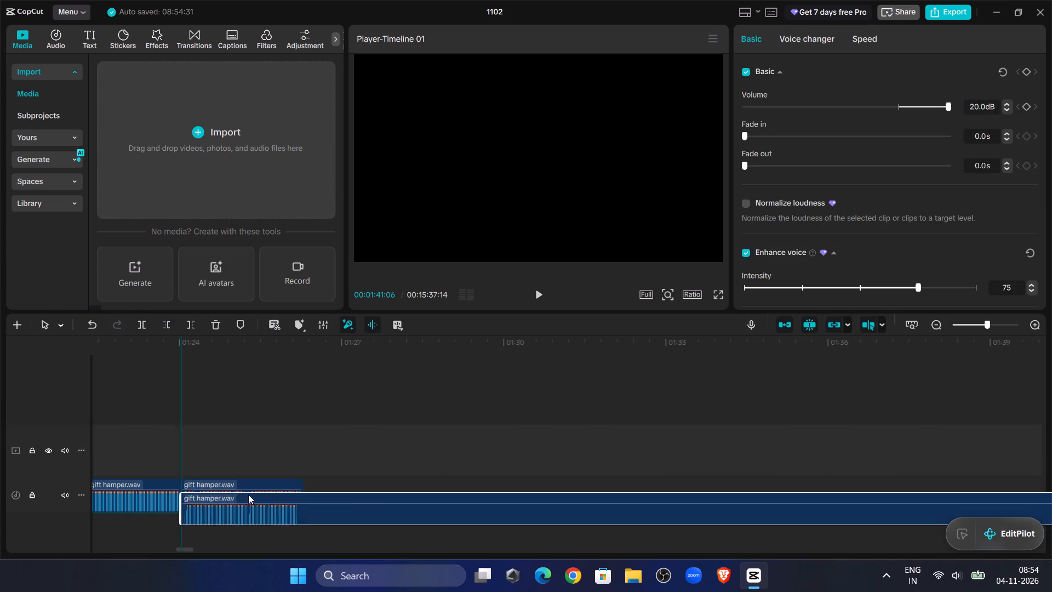
{"action": "left_click_drag", "start_coordinate": [248, 494], "coordinate": [363, 484]}
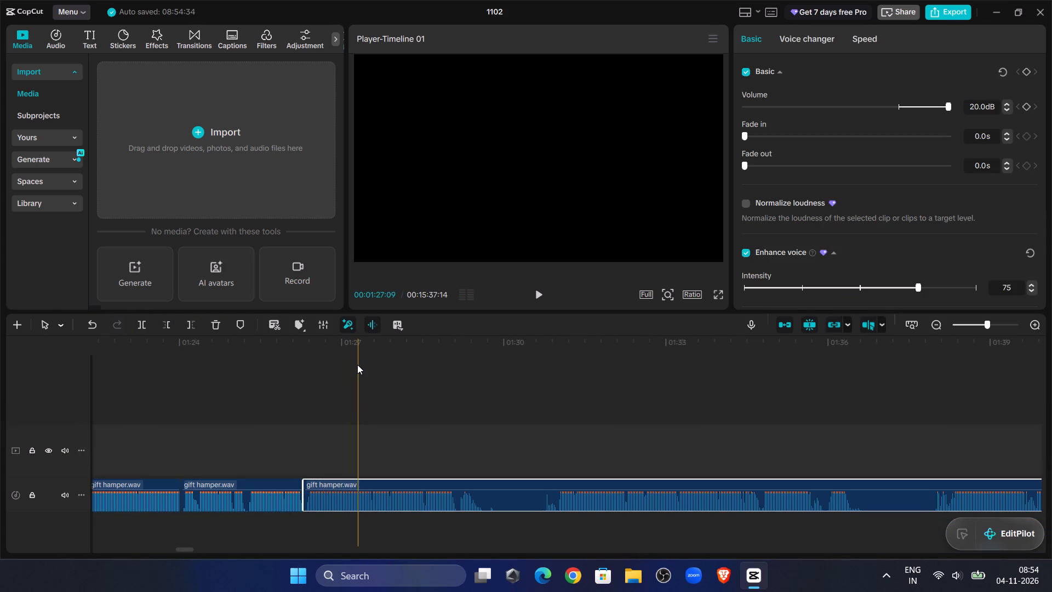
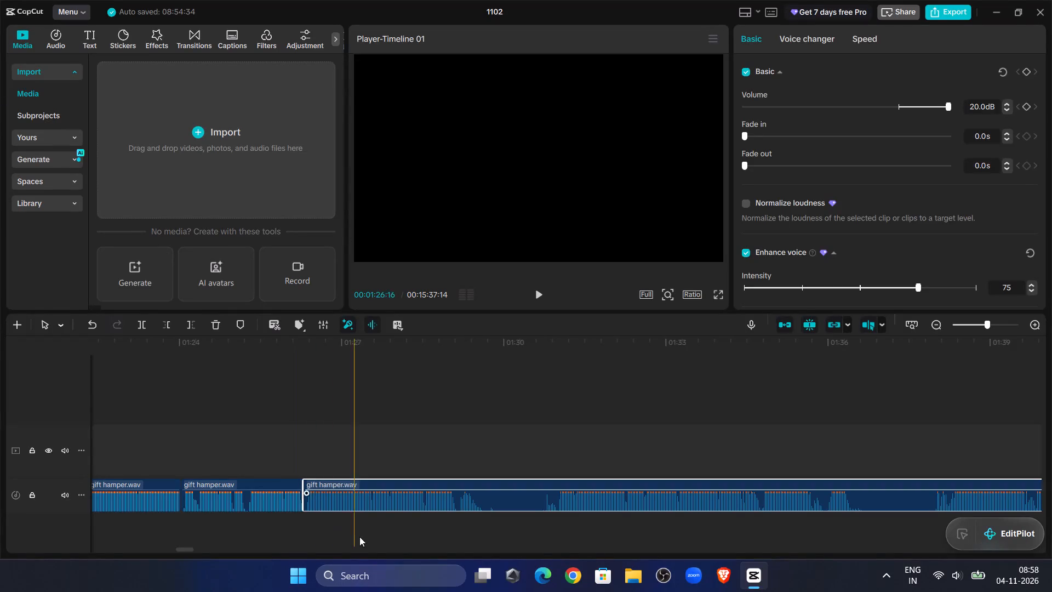
Preview past the 00:01:26:09 join, trim the following gift hamper.wav clip's start to about 00:01:31:00, and move it back to close the gap.
{"action": "left_click", "coordinate": [274, 414]}
{"action": "left_click", "coordinate": [538, 300]}
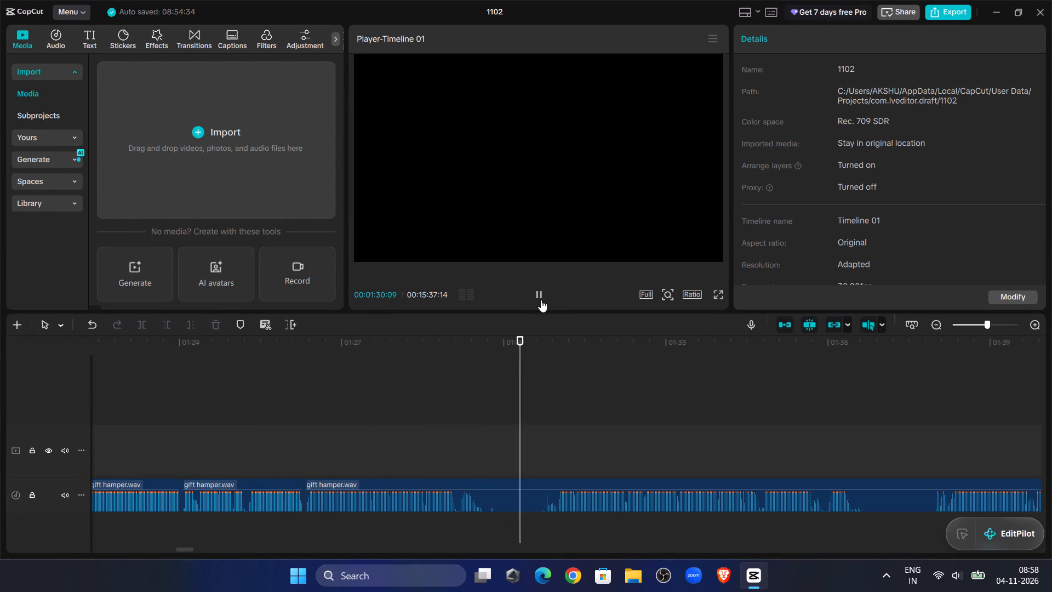
{"action": "left_click", "coordinate": [539, 299]}
{"action": "left_click", "coordinate": [393, 484]}
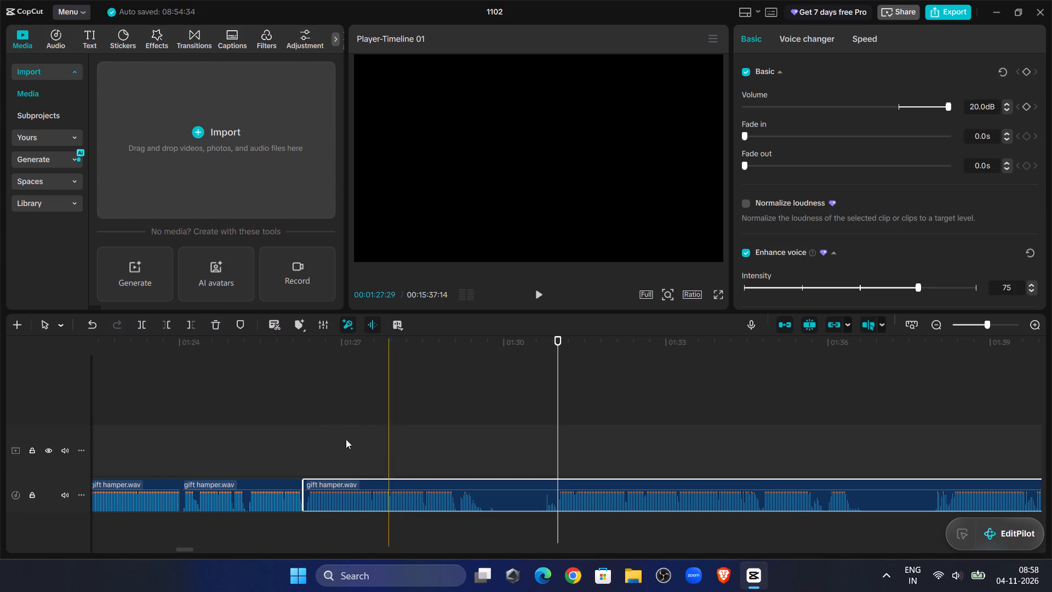
{"action": "left_click", "coordinate": [165, 325]}
{"action": "left_click", "coordinate": [536, 293]}
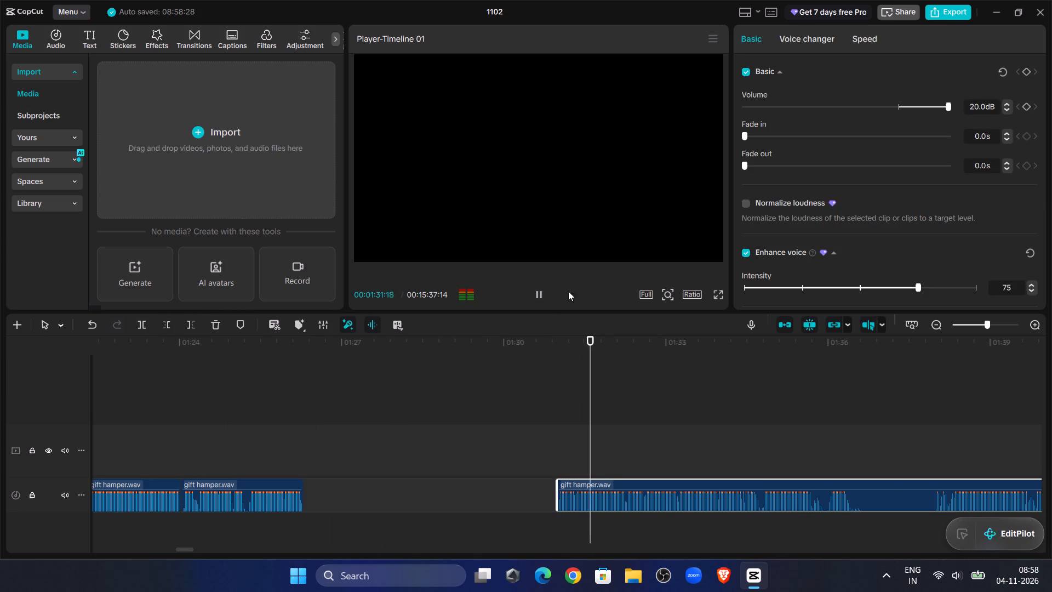
{"action": "left_click", "coordinate": [538, 292]}
{"action": "left_click_drag", "start_coordinate": [637, 483], "coordinate": [461, 498]}
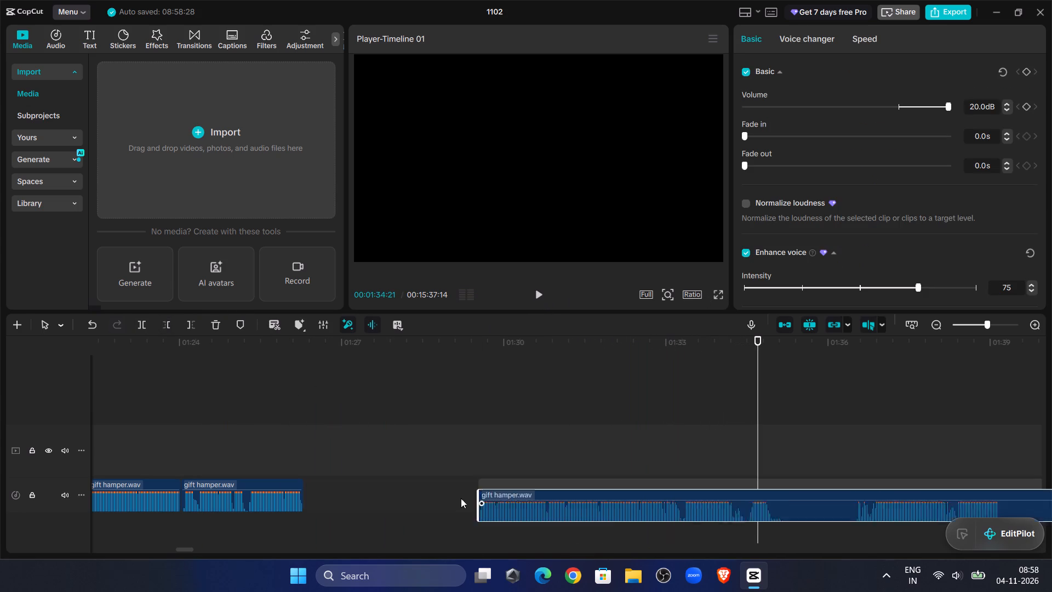
{"action": "left_click_drag", "start_coordinate": [461, 498], "coordinate": [382, 486]}
Listen across the 00:01:26:09 join to the end of the phrase and split the gift hamper.wav clip at about 00:01:29:25.
{"action": "left_click", "coordinate": [286, 402]}
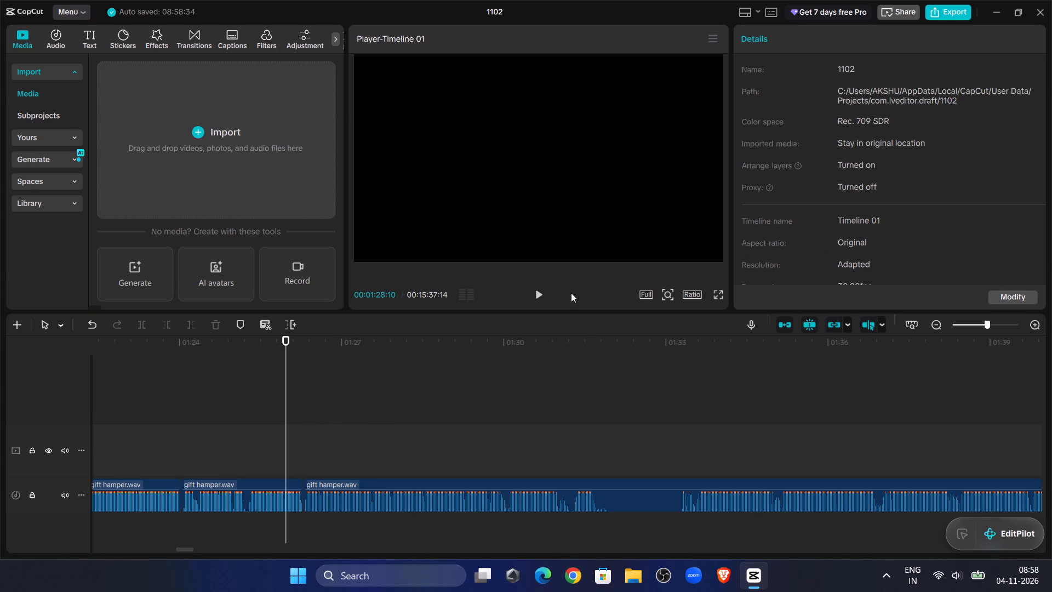
{"action": "left_click", "coordinate": [545, 299]}
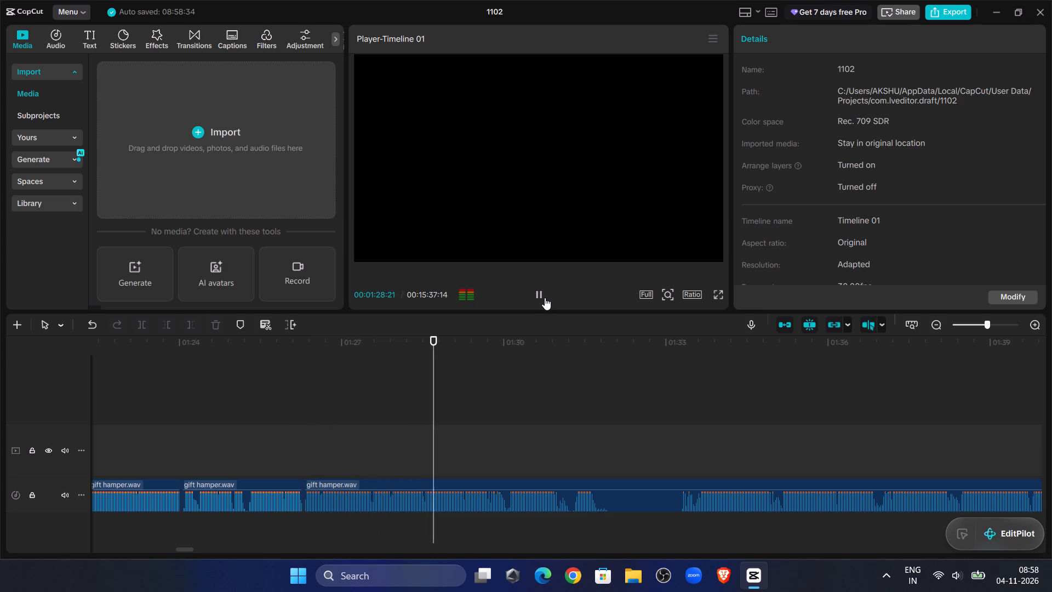
{"action": "left_click", "coordinate": [545, 297]}
{"action": "left_click", "coordinate": [474, 499]}
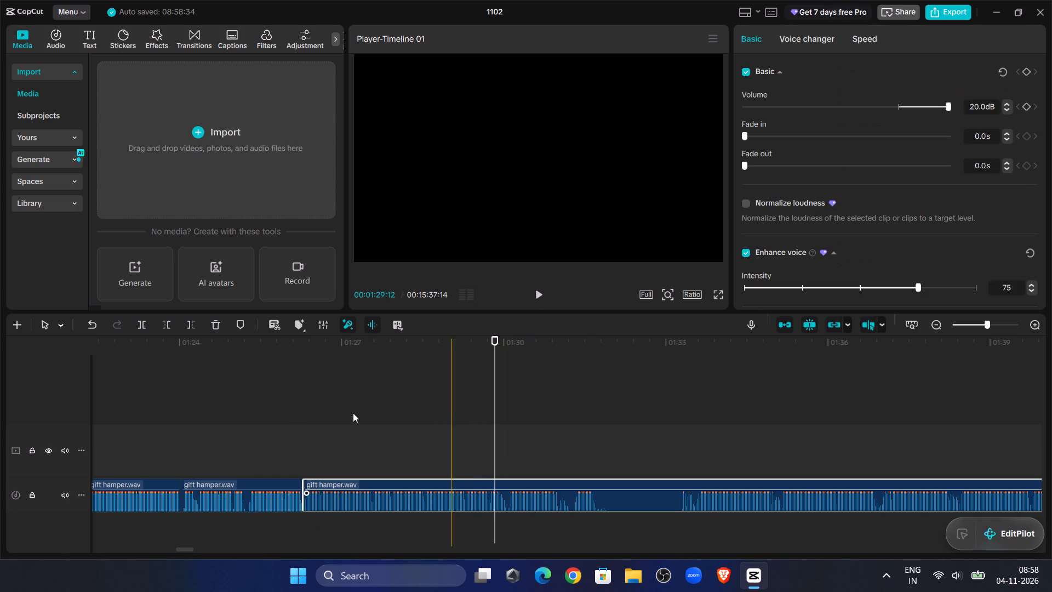
{"action": "left_click", "coordinate": [147, 325]}
Trim the start of the clip after the latest split to 00:01:30:03 and move it back to close the gap.
{"action": "double_click", "coordinate": [537, 294]}
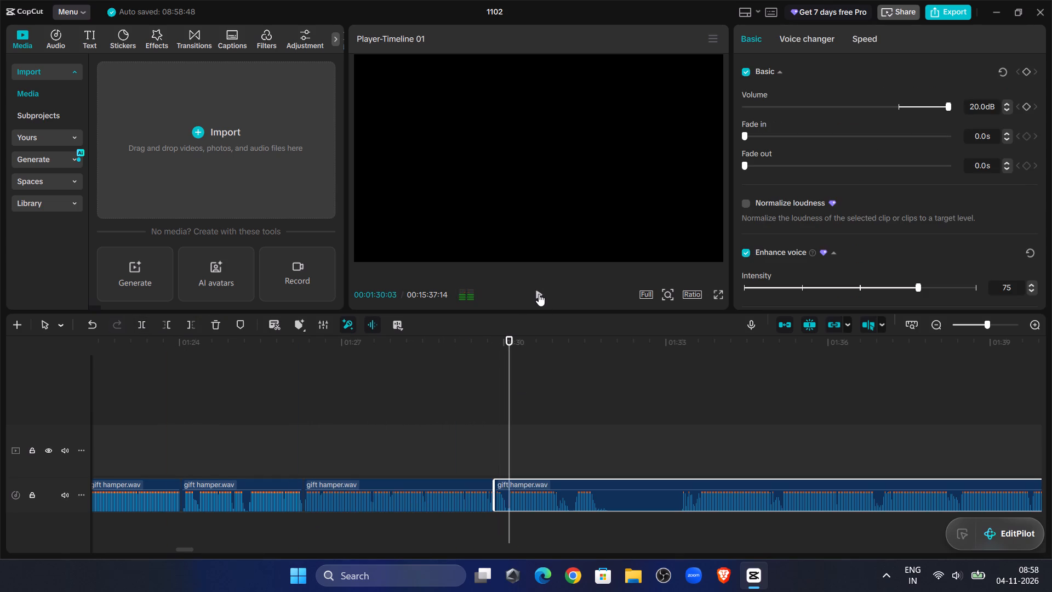
{"action": "left_click", "coordinate": [164, 327]}
{"action": "left_click_drag", "start_coordinate": [523, 482], "coordinate": [503, 485]}
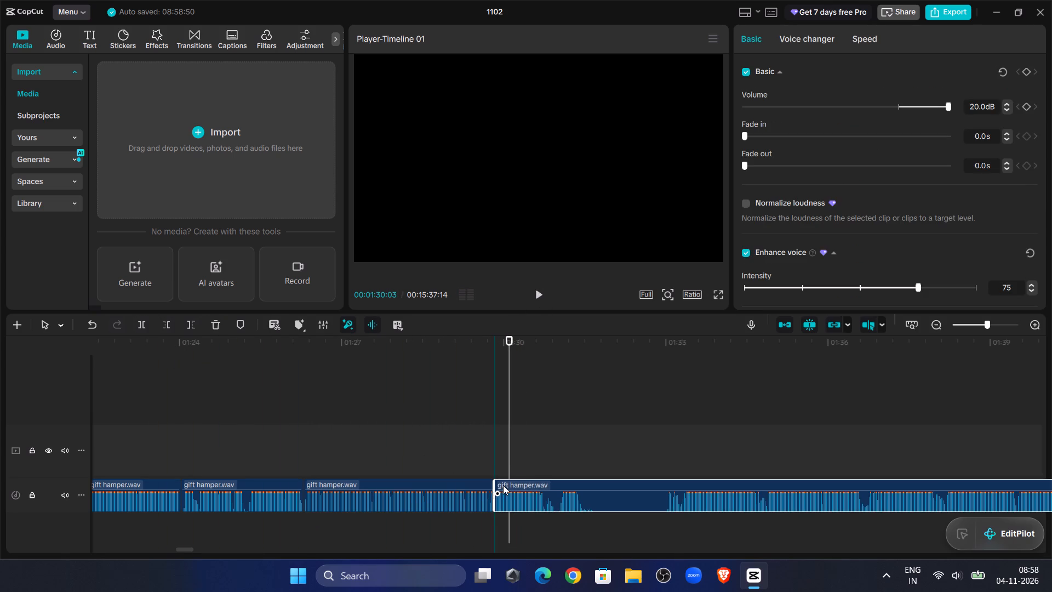
{"action": "left_click_drag", "start_coordinate": [503, 485], "coordinate": [506, 486]}
Preview the audio around the latest join and after the following pause, and split the gift hamper.wav clip at 00:01:30:22.
{"action": "left_click", "coordinate": [470, 409]}
{"action": "left_click", "coordinate": [543, 291]}
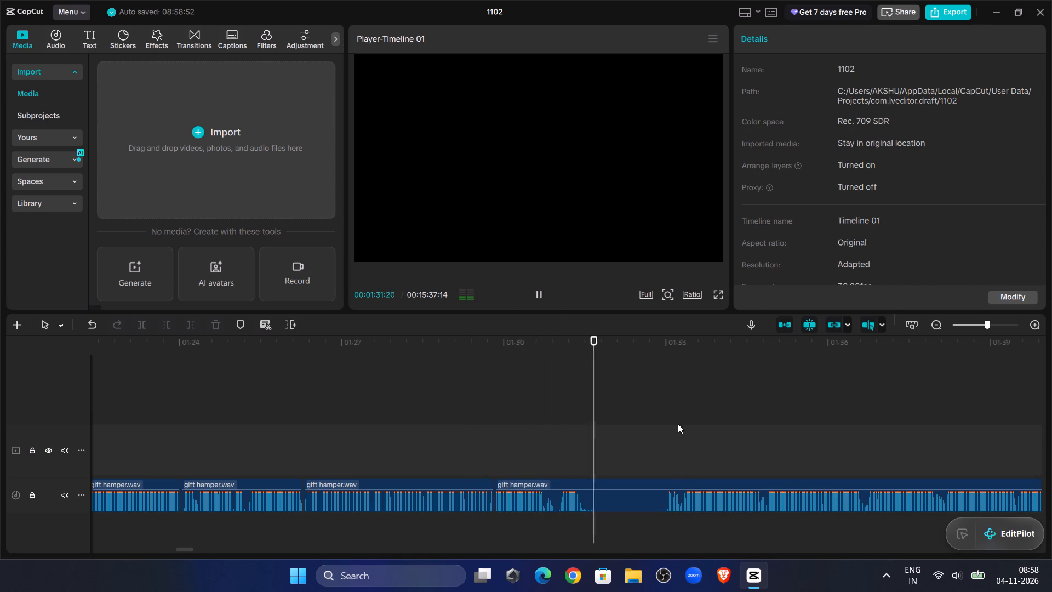
{"action": "left_click", "coordinate": [679, 424]}
{"action": "left_click", "coordinate": [542, 287]}
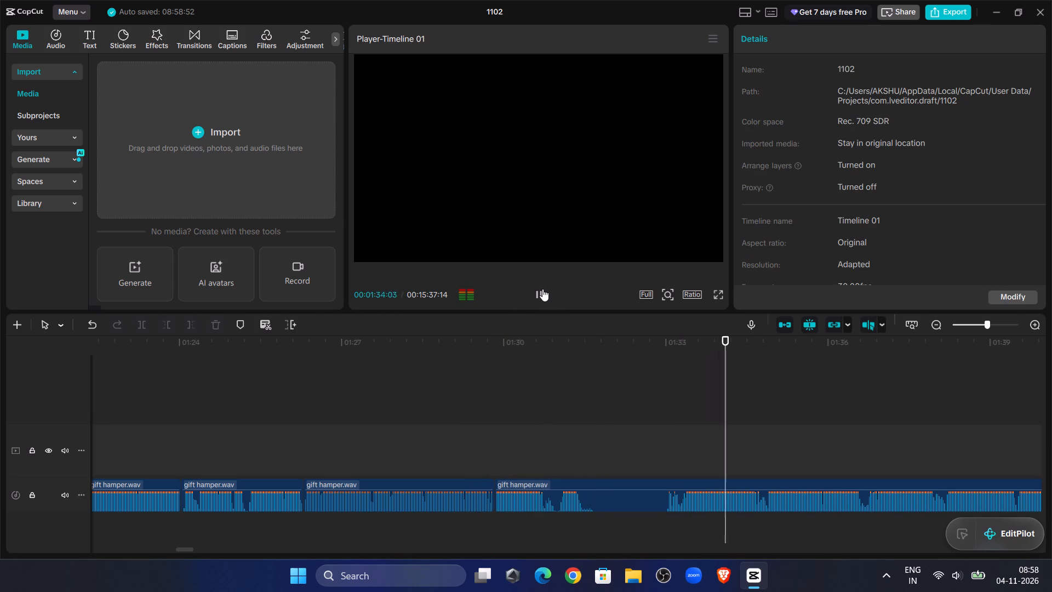
{"action": "left_click", "coordinate": [470, 425]}
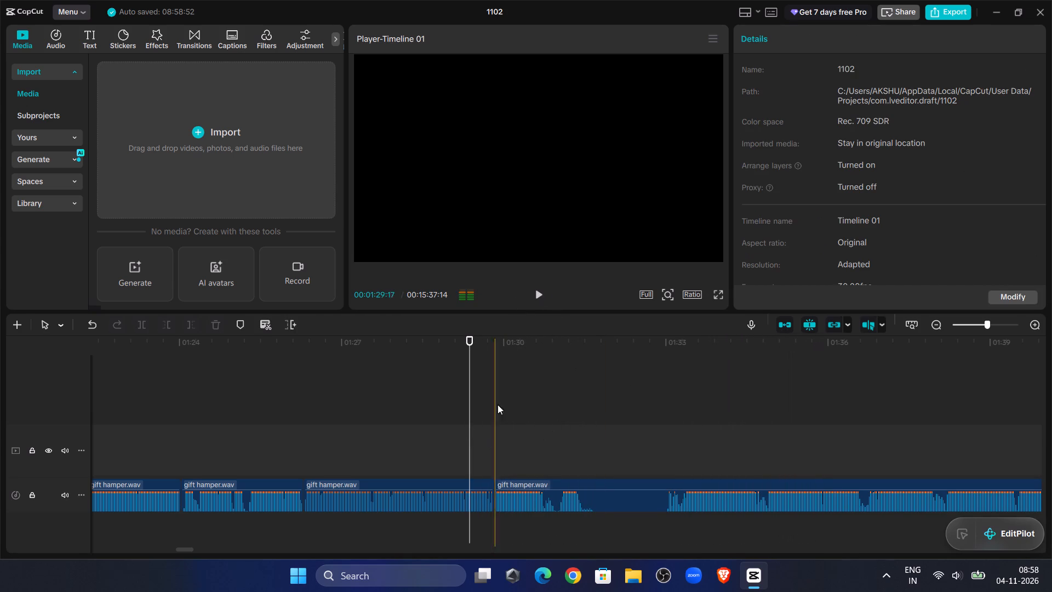
{"action": "left_click", "coordinate": [534, 292]}
{"action": "left_click", "coordinate": [534, 292]}
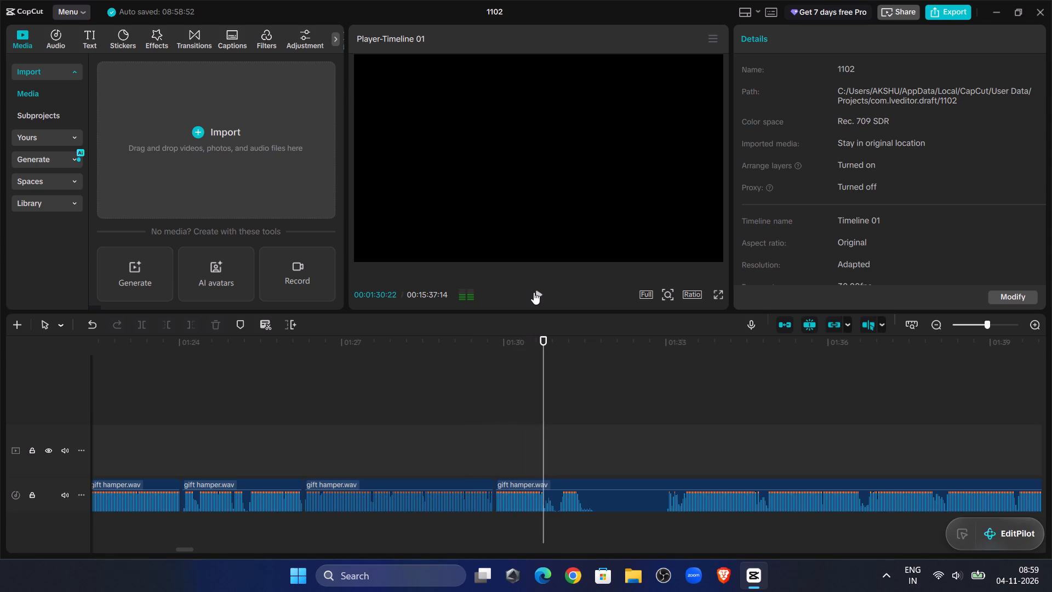
{"action": "left_click", "coordinate": [533, 497]}
{"action": "left_click", "coordinate": [145, 325]}
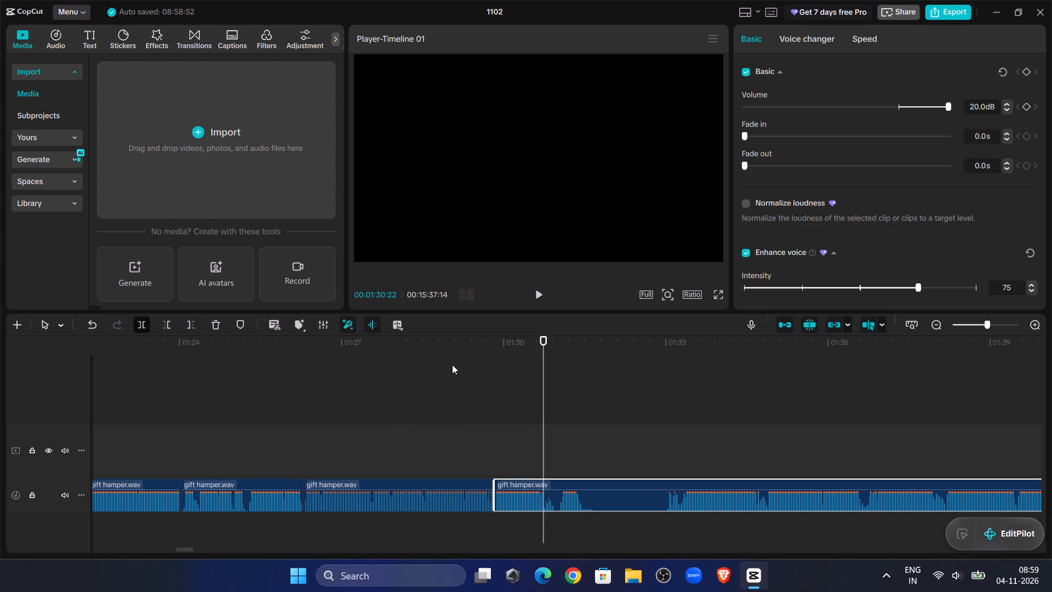
Trim the start of the clip after the 00:01:30:22 split to 00:01:33:08 and move it back to close the gap.
{"action": "left_click", "coordinate": [626, 397]}
{"action": "left_click_drag", "start_coordinate": [626, 397], "coordinate": [668, 423]}
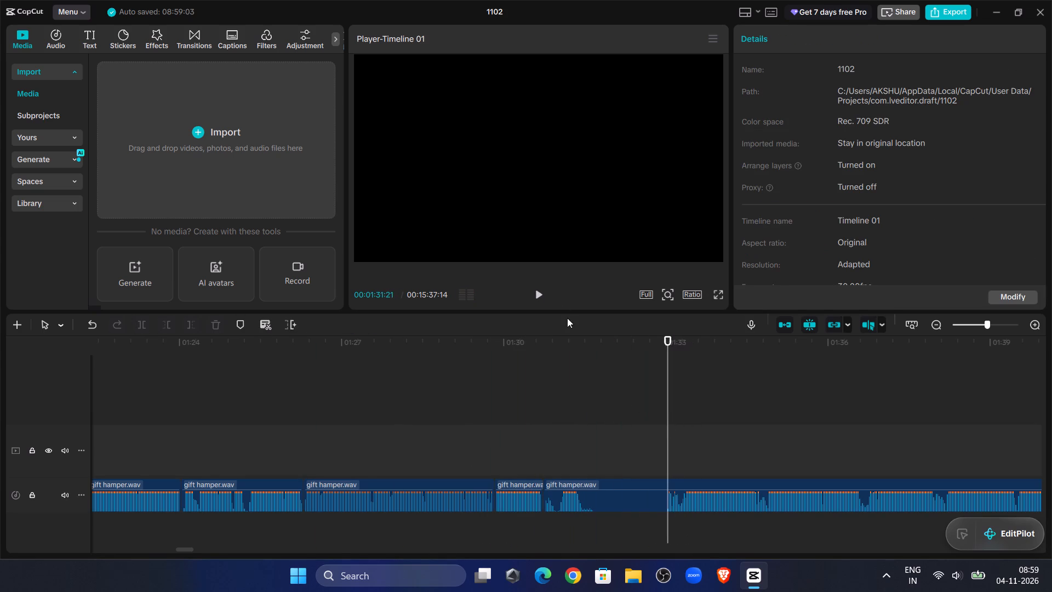
{"action": "double_click", "coordinate": [539, 291]}
{"action": "left_click", "coordinate": [575, 493]}
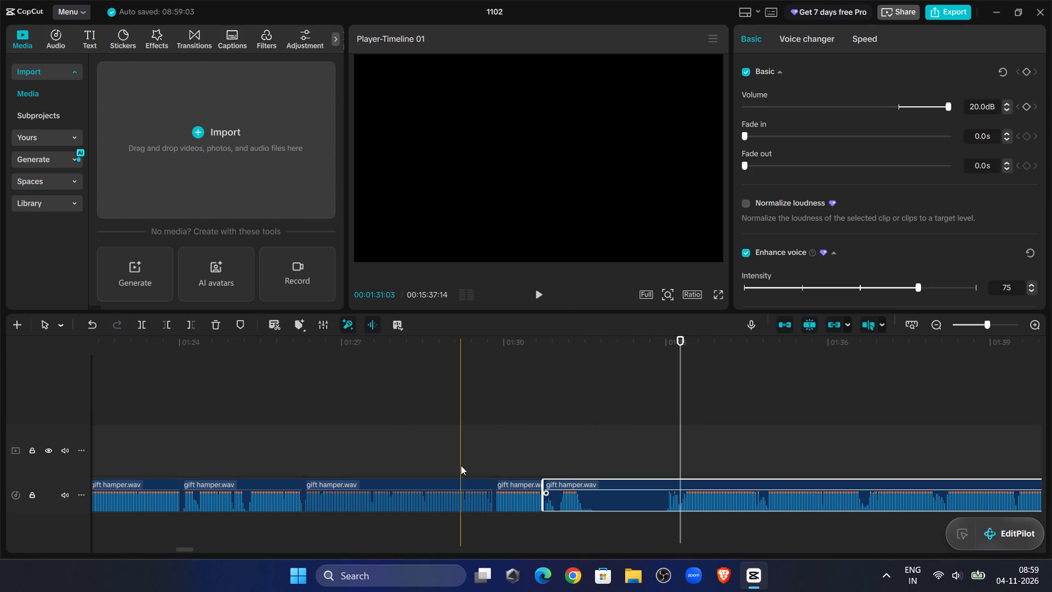
{"action": "left_click", "coordinate": [164, 321]}
{"action": "left_click_drag", "start_coordinate": [710, 482], "coordinate": [579, 486]}
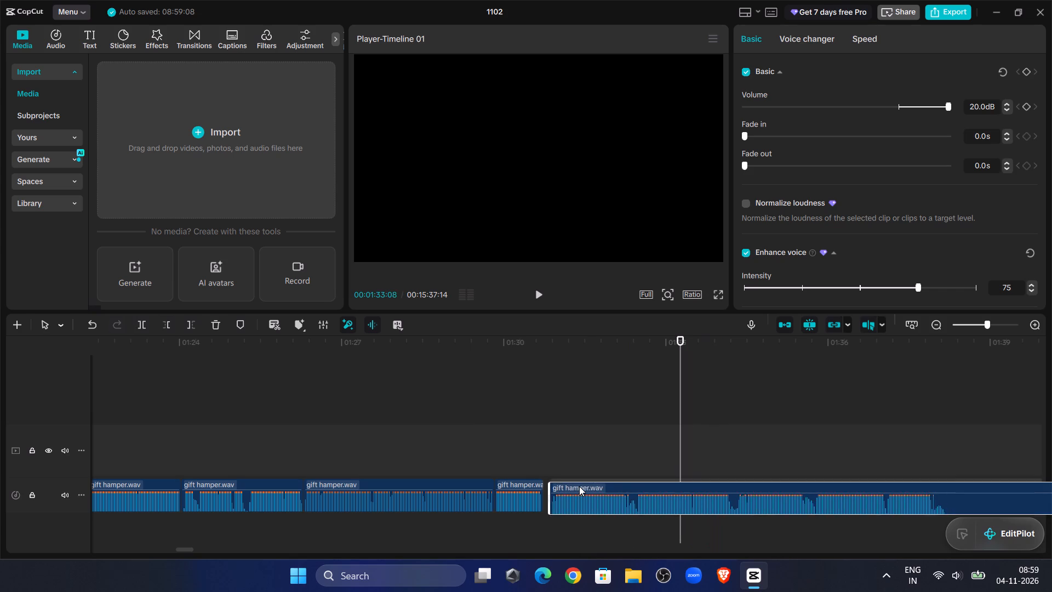
{"action": "left_click_drag", "start_coordinate": [579, 486], "coordinate": [573, 485]}
Check the 00:01:30:22 join, trim the following gift hamper.wav clip's start to 00:01:30:24, and move it back against the previous clip.
{"action": "left_click", "coordinate": [517, 409]}
{"action": "left_click", "coordinate": [539, 297]}
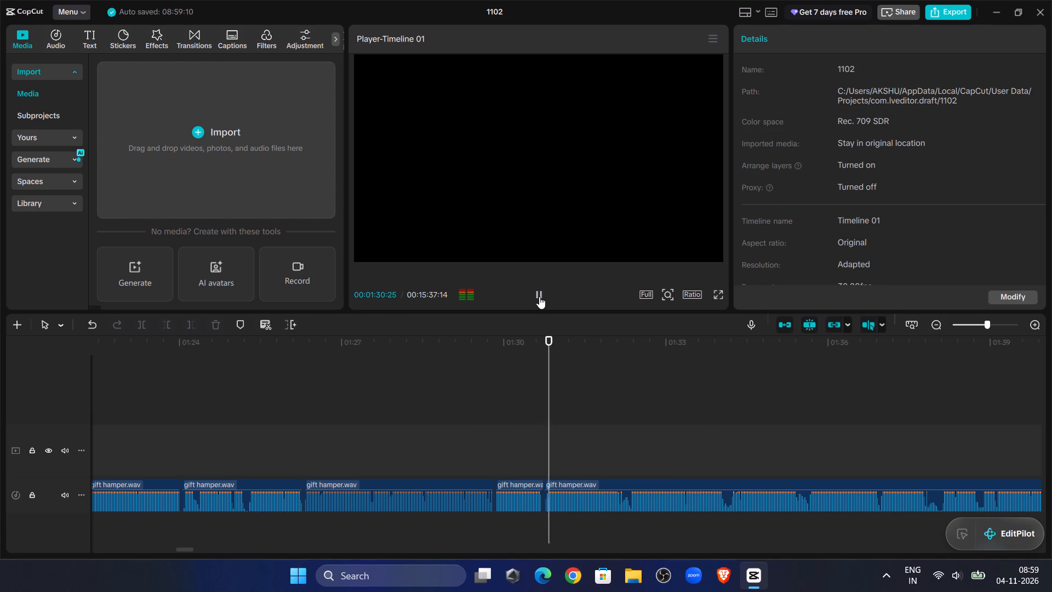
{"action": "left_click", "coordinate": [535, 395]}
{"action": "left_click", "coordinate": [999, 315]}
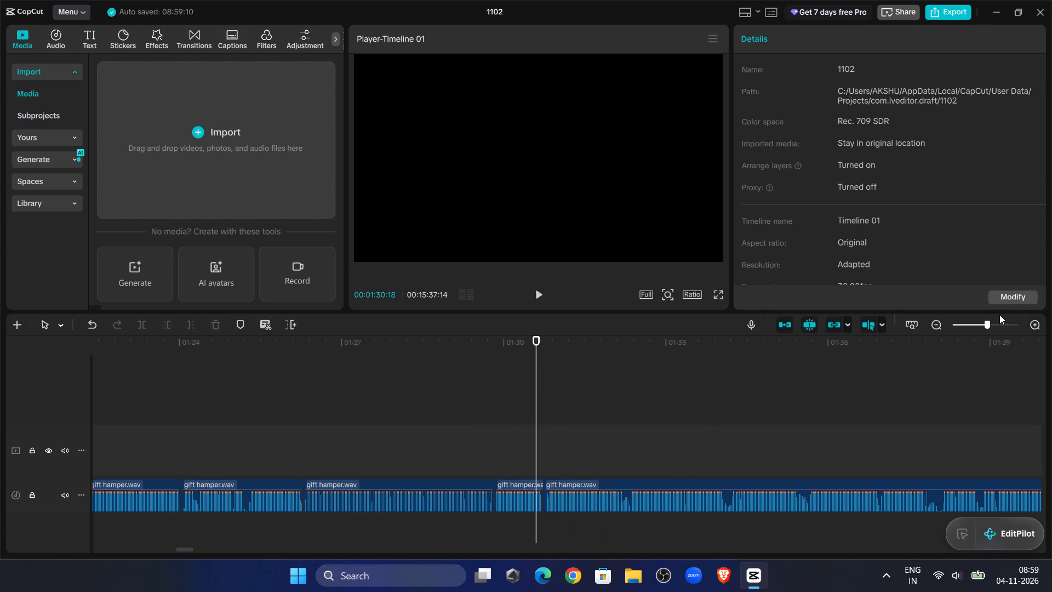
{"action": "left_click", "coordinate": [999, 328]}
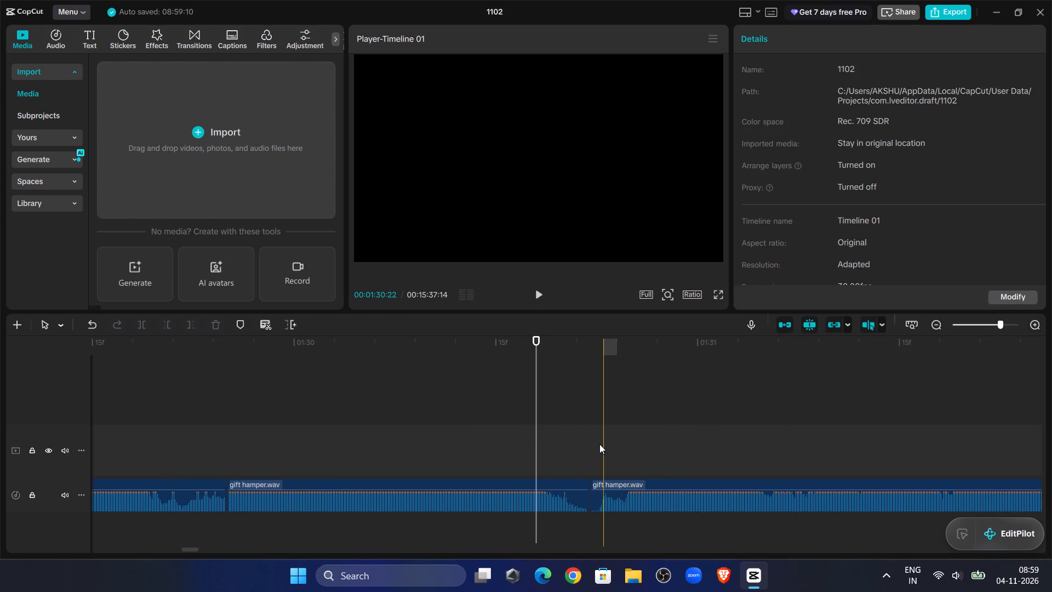
{"action": "left_click", "coordinate": [613, 441]}
{"action": "left_click", "coordinate": [619, 502]}
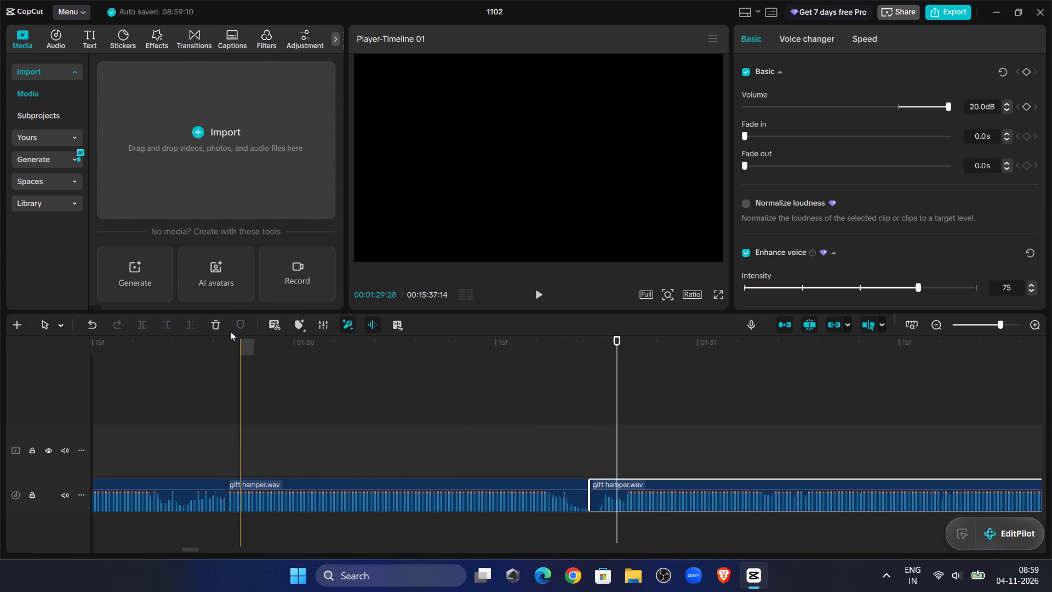
{"action": "left_click", "coordinate": [167, 321]}
{"action": "left_click_drag", "start_coordinate": [632, 481], "coordinate": [600, 489]}
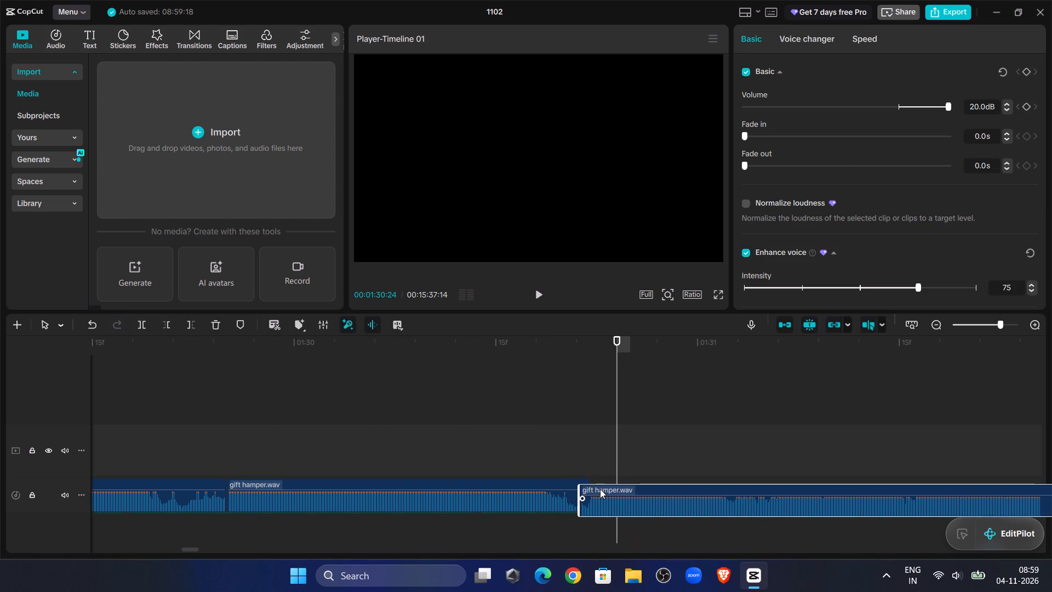
{"action": "left_click_drag", "start_coordinate": [600, 489], "coordinate": [601, 487]}
Preview the audio past the 00:01:30:22 join and split the gift hamper.wav clip at 00:01:32:02.
{"action": "left_click", "coordinate": [517, 415]}
{"action": "left_click", "coordinate": [545, 302]}
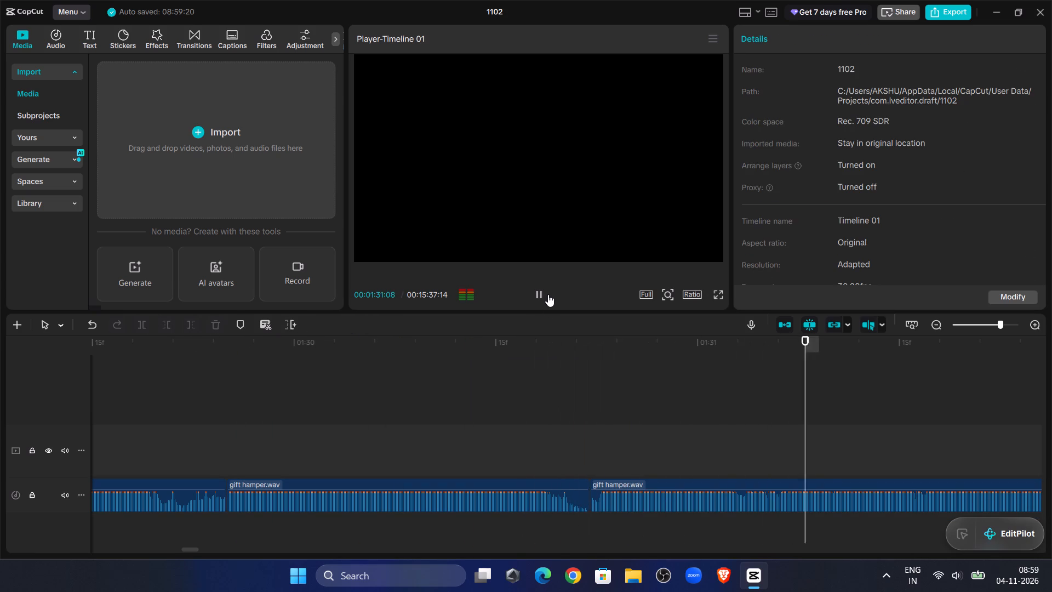
{"action": "left_click", "coordinate": [548, 294]}
{"action": "left_click", "coordinate": [267, 443]}
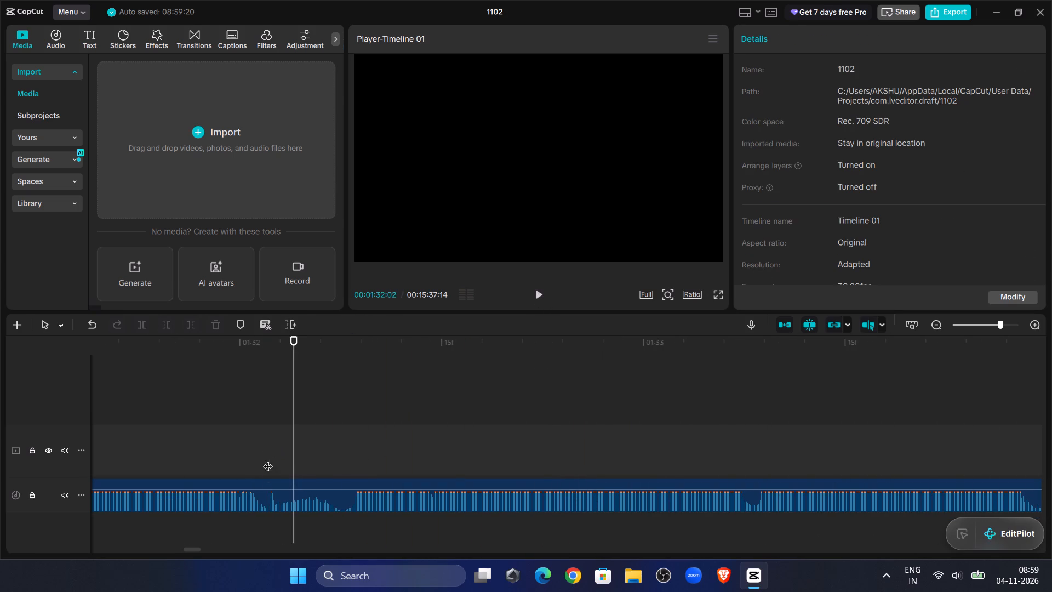
{"action": "left_click", "coordinate": [261, 493]}
{"action": "left_click", "coordinate": [146, 321]}
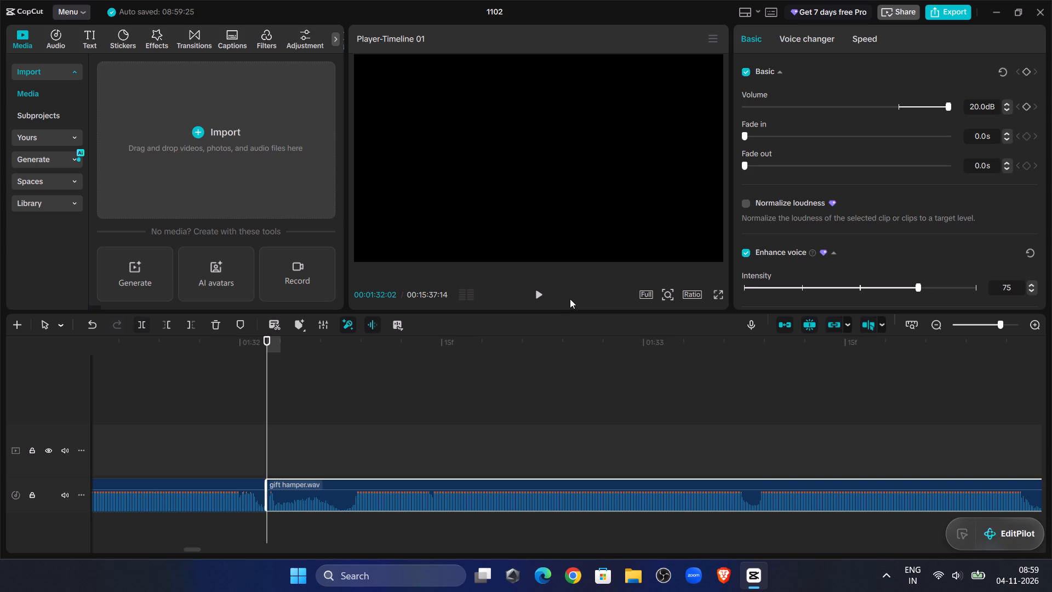
Trim the start of the clip after the 00:01:32:02 split to 00:01:32:08 and move it back to close the gap.
{"action": "left_click", "coordinate": [552, 294]}
{"action": "left_click", "coordinate": [546, 294]}
{"action": "left_click_drag", "start_coordinate": [545, 294], "coordinate": [536, 304]}
{"action": "left_click", "coordinate": [348, 431]}
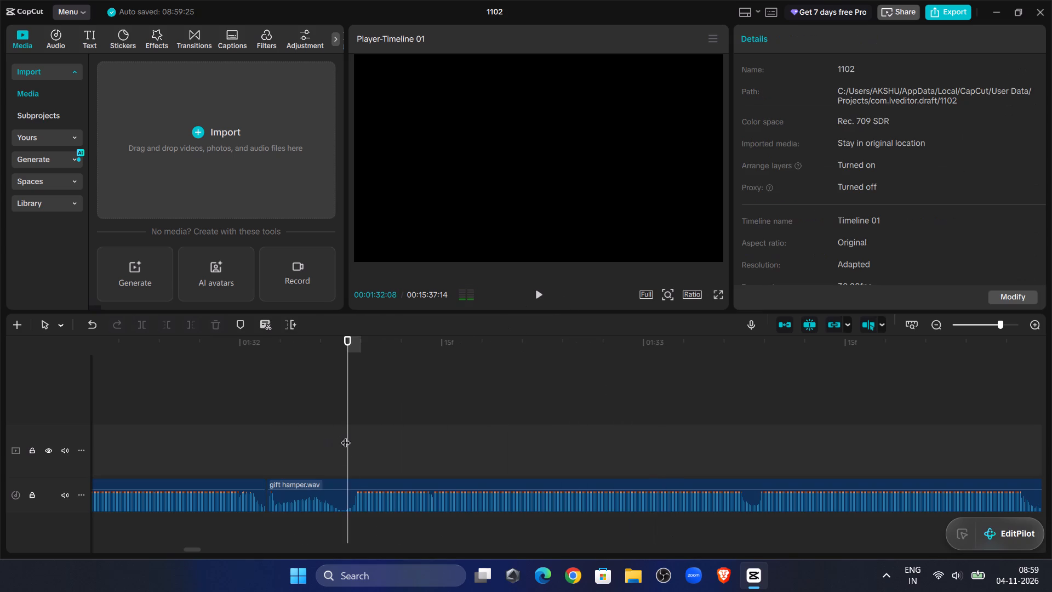
{"action": "left_click", "coordinate": [352, 492]}
{"action": "left_click", "coordinate": [164, 321]}
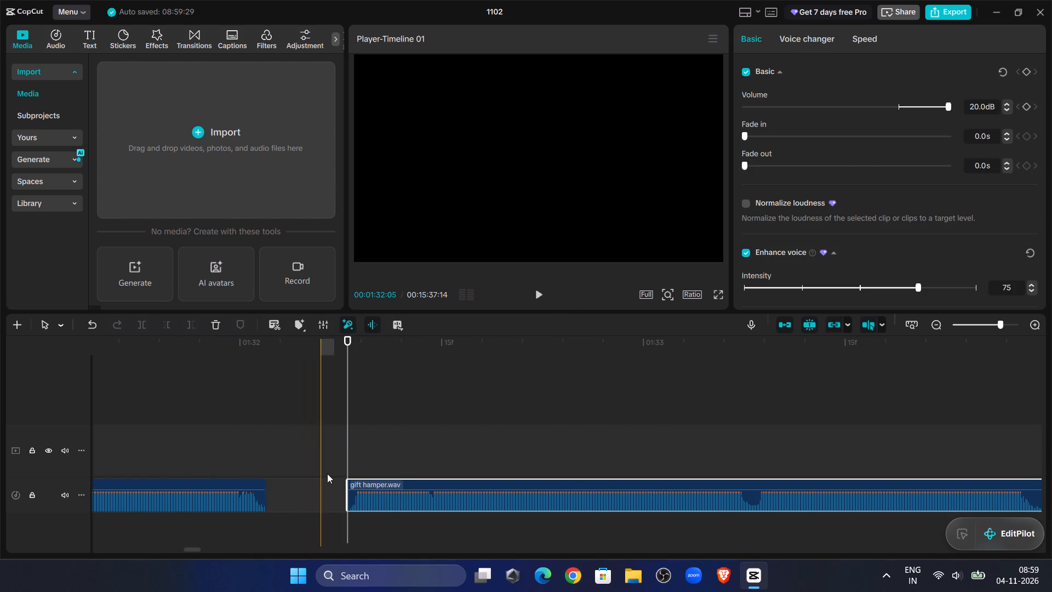
{"action": "left_click_drag", "start_coordinate": [357, 486], "coordinate": [278, 488]}
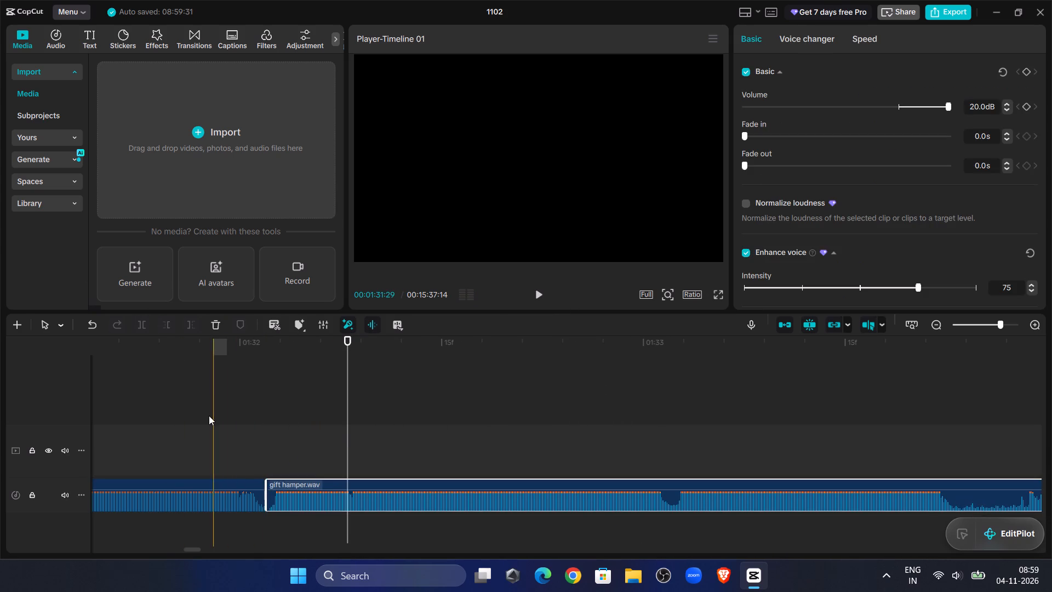
Preview the audio past the 00:01:32:02 join and split the gift hamper.wav clip at 00:01:33:24.
{"action": "left_click", "coordinate": [209, 415]}
{"action": "left_click", "coordinate": [536, 294]}
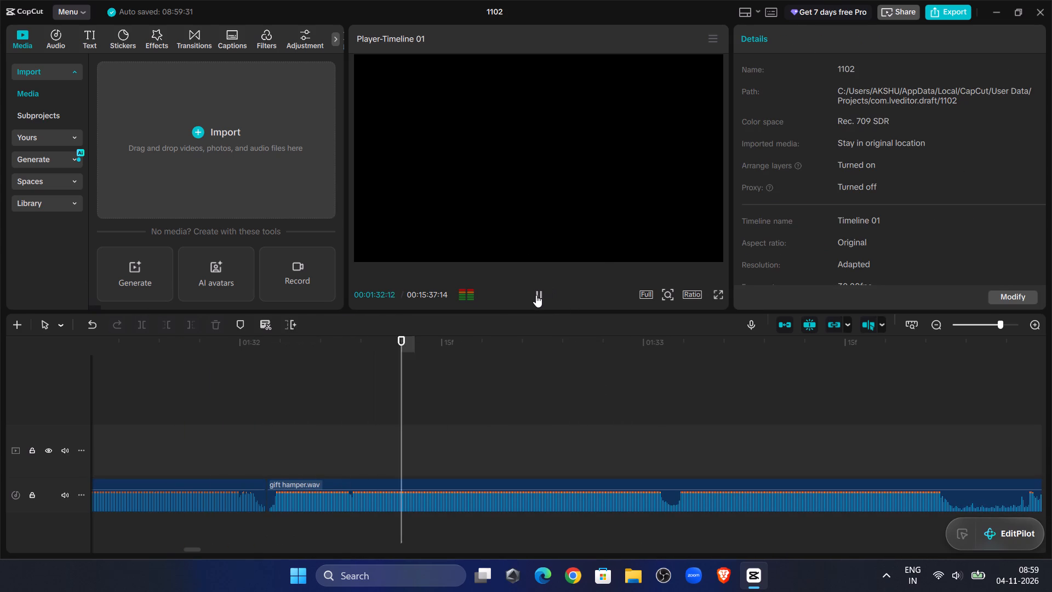
{"action": "left_click", "coordinate": [535, 295]}
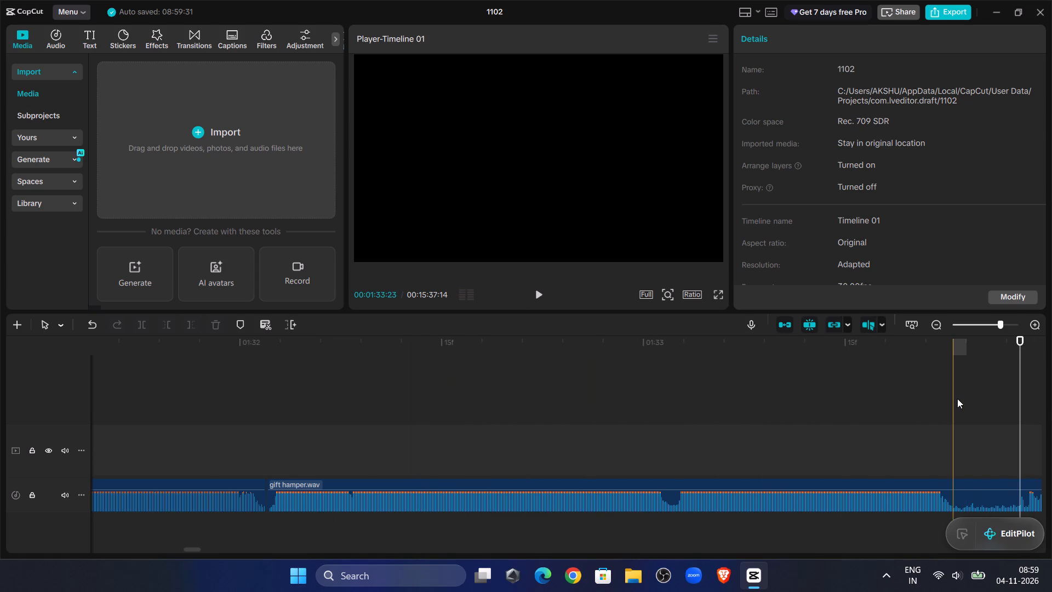
{"action": "left_click", "coordinate": [957, 399]}
{"action": "left_click", "coordinate": [963, 439]}
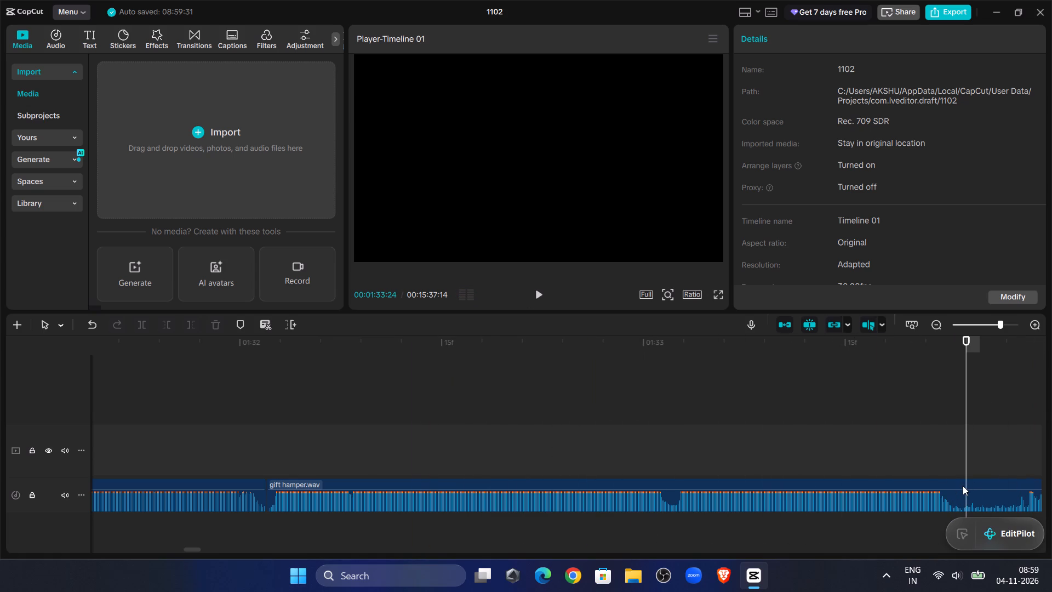
{"action": "left_click", "coordinate": [963, 486]}
{"action": "left_click", "coordinate": [133, 325]}
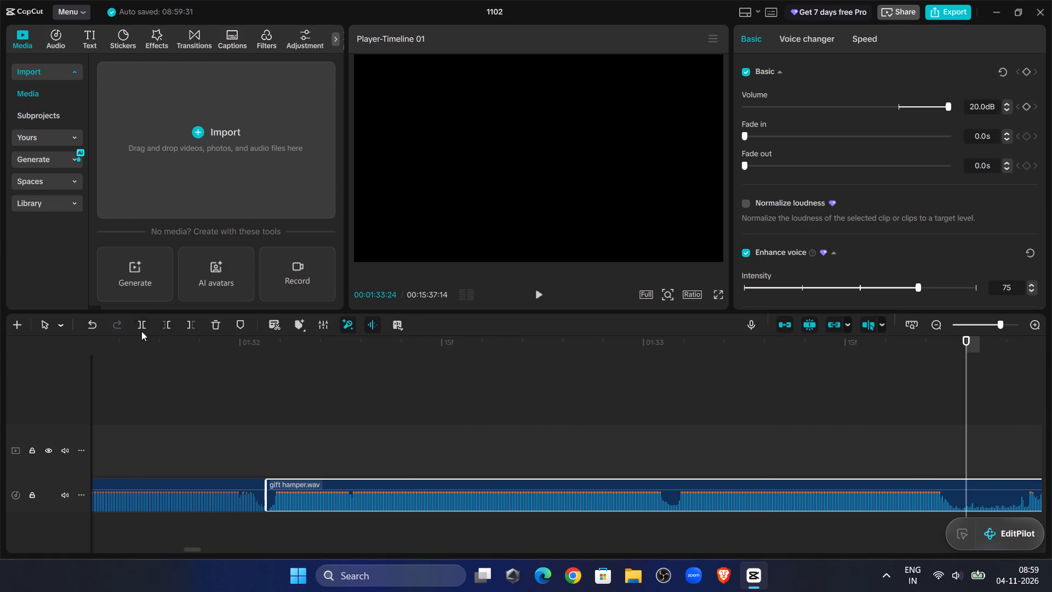
{"action": "left_click", "coordinate": [139, 331]}
Preview past the 00:01:33:24 split, trim the following gift hamper.wav clip's start to 00:01:34:02, and move it back against the previous clip.
{"action": "left_click", "coordinate": [539, 292]}
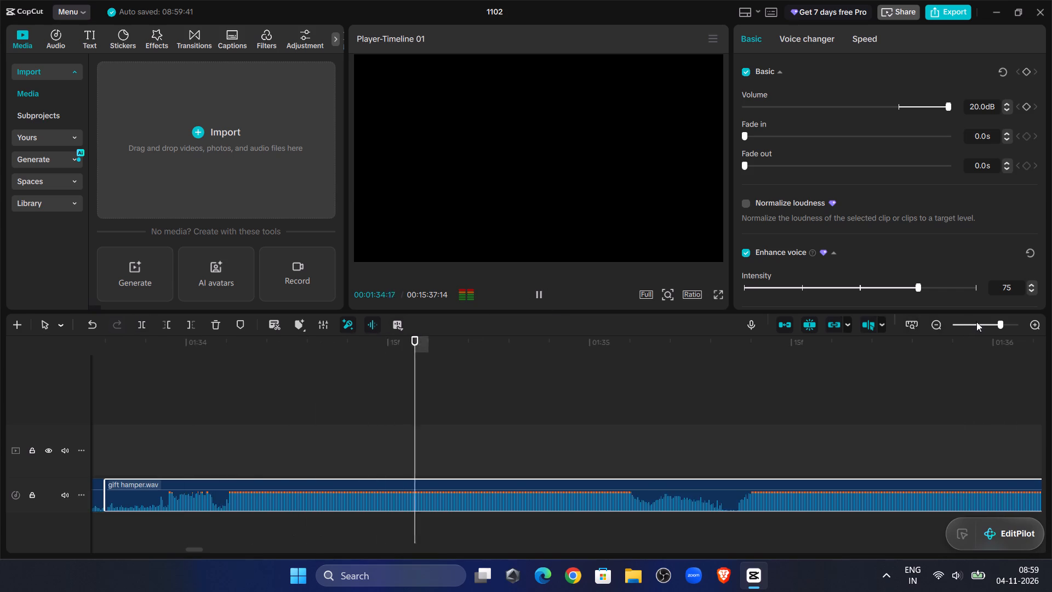
{"action": "left_click", "coordinate": [977, 322]}
{"action": "left_click", "coordinate": [991, 324]}
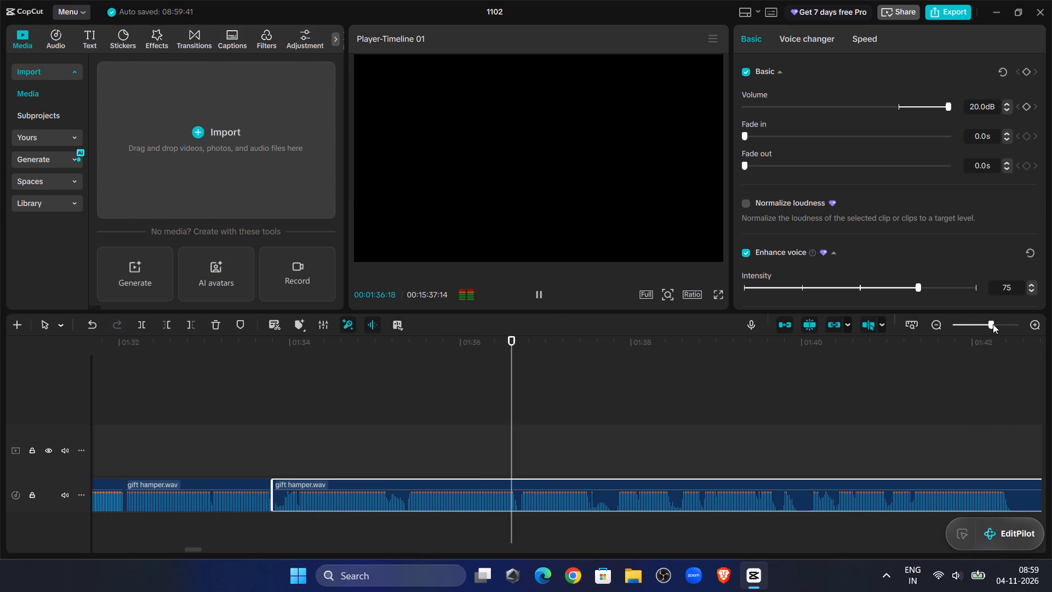
{"action": "left_click", "coordinate": [285, 431]}
{"action": "left_click_drag", "start_coordinate": [285, 431], "coordinate": [295, 436]}
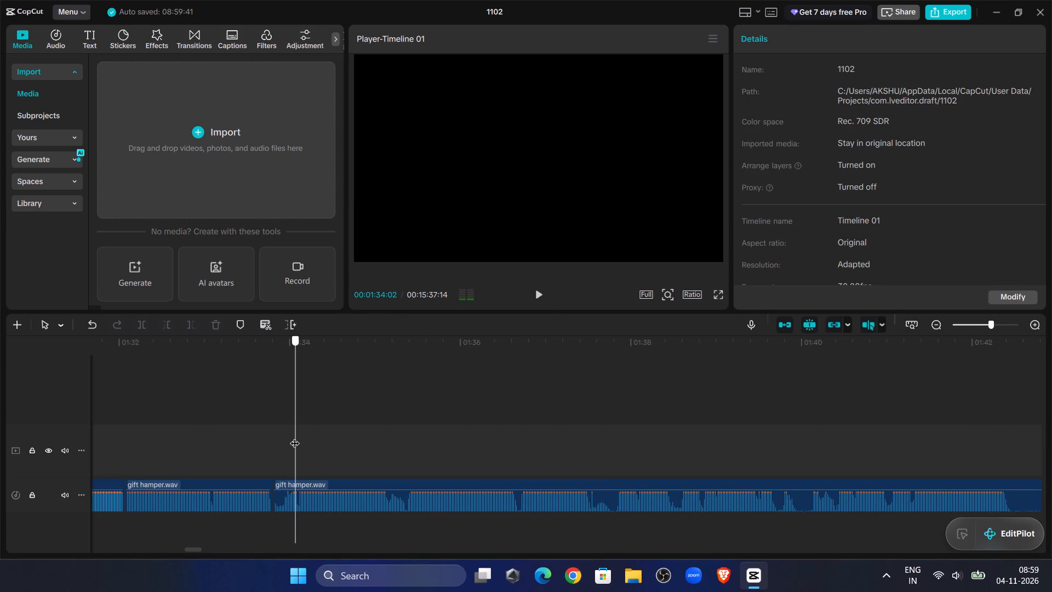
{"action": "left_click_drag", "start_coordinate": [295, 436], "coordinate": [295, 437]}
{"action": "left_click", "coordinate": [305, 503]}
{"action": "left_click", "coordinate": [162, 323]}
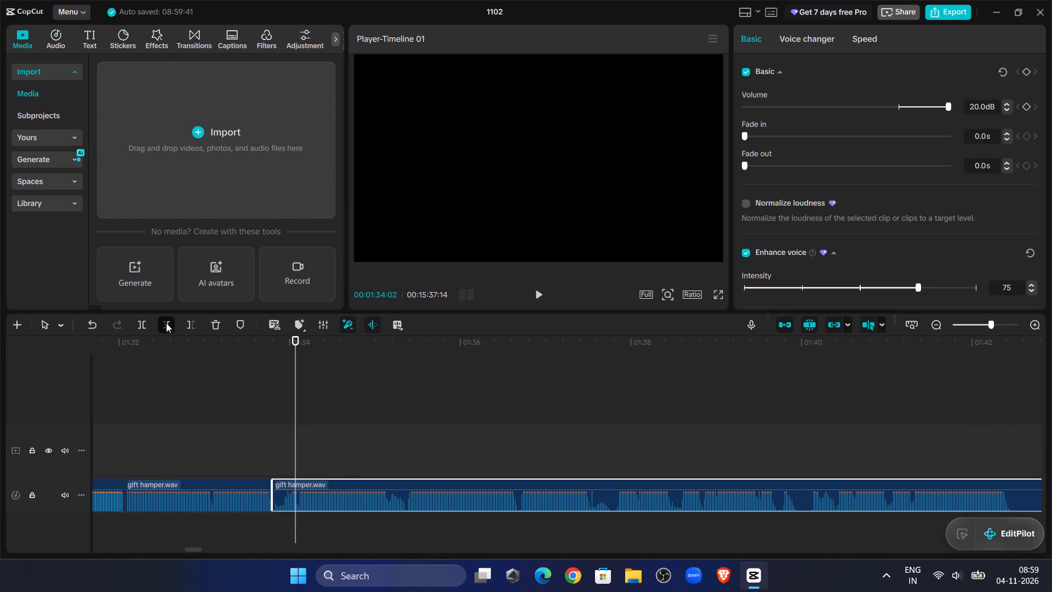
{"action": "left_click_drag", "start_coordinate": [327, 488], "coordinate": [302, 491]}
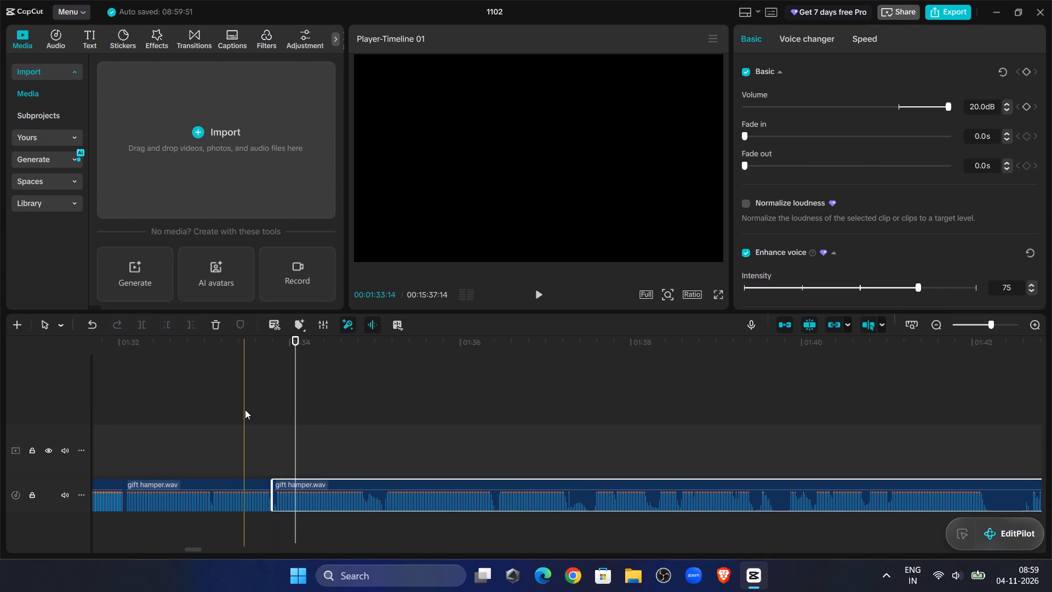
Preview the audio past the 00:01:33:24 join and split the gift hamper.wav clip at 00:01:34:27.
{"action": "left_click", "coordinate": [245, 409]}
{"action": "left_click", "coordinate": [542, 295]}
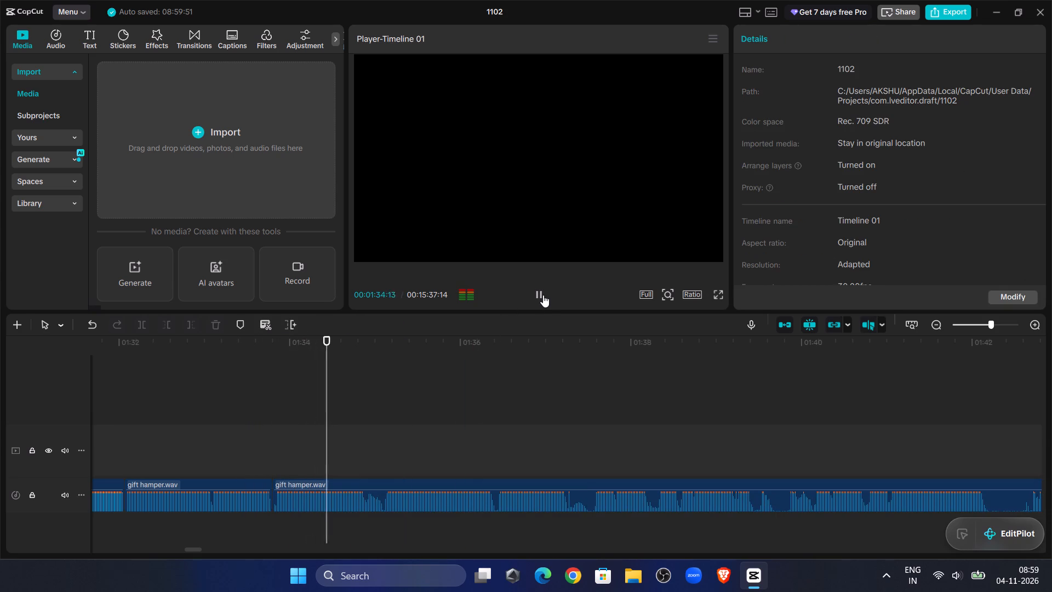
{"action": "left_click", "coordinate": [542, 295]}
{"action": "left_click", "coordinate": [367, 454]}
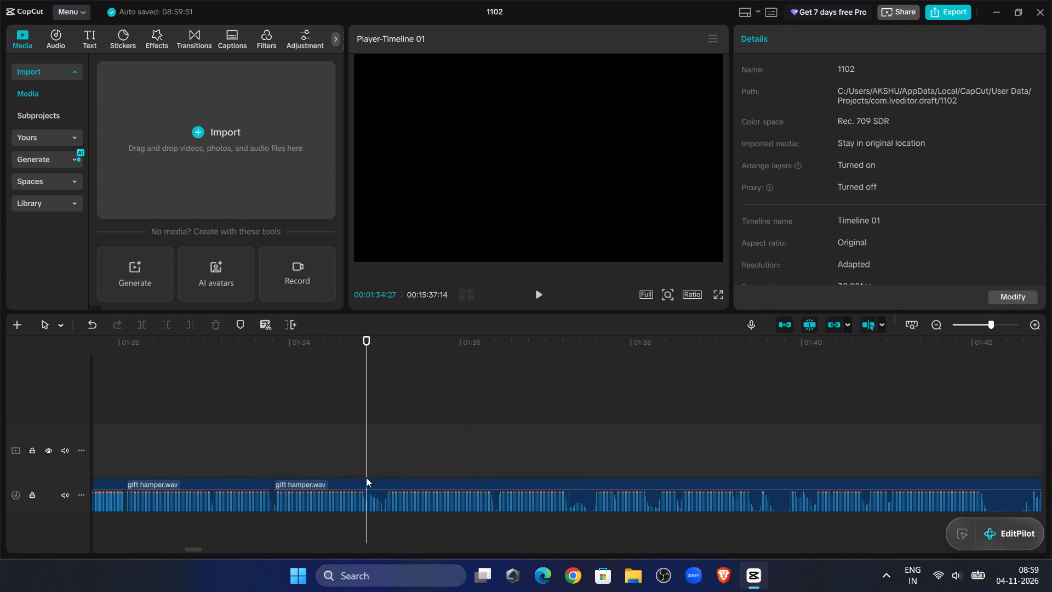
{"action": "left_click", "coordinate": [369, 492]}
{"action": "left_click", "coordinate": [136, 332]}
Trim the start of the clip after the 00:01:34:27 split to 00:01:35:03 and move it back to close the gap.
{"action": "double_click", "coordinate": [543, 295]}
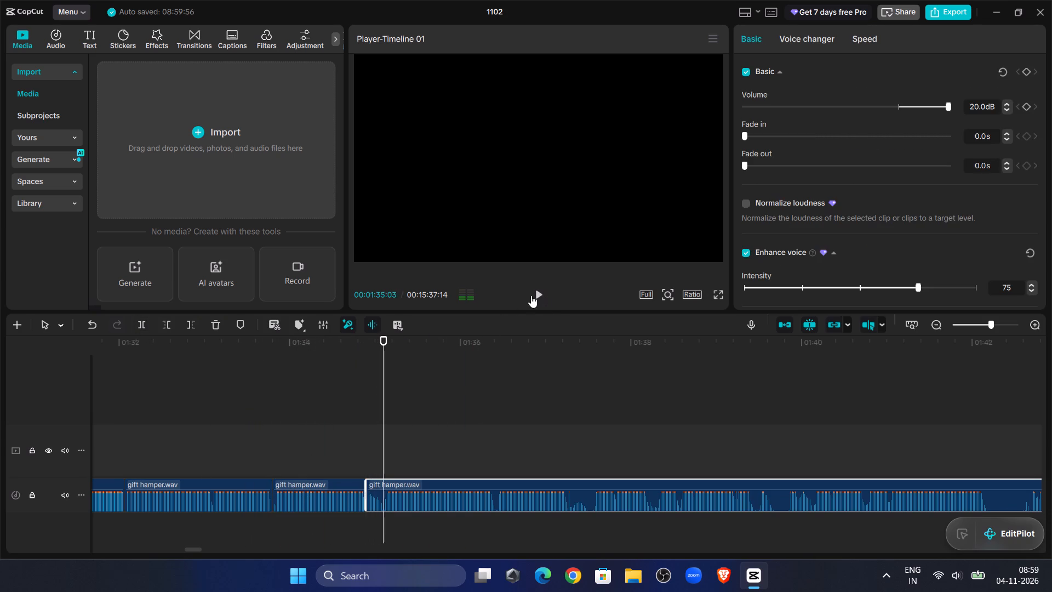
{"action": "left_click", "coordinate": [169, 324]}
{"action": "left_click_drag", "start_coordinate": [394, 485], "coordinate": [378, 483]}
Preview the audio past the 00:01:34:27 join and split the gift hamper.wav clip at 00:01:37:03.
{"action": "left_click", "coordinate": [303, 388]}
{"action": "left_click", "coordinate": [529, 297]}
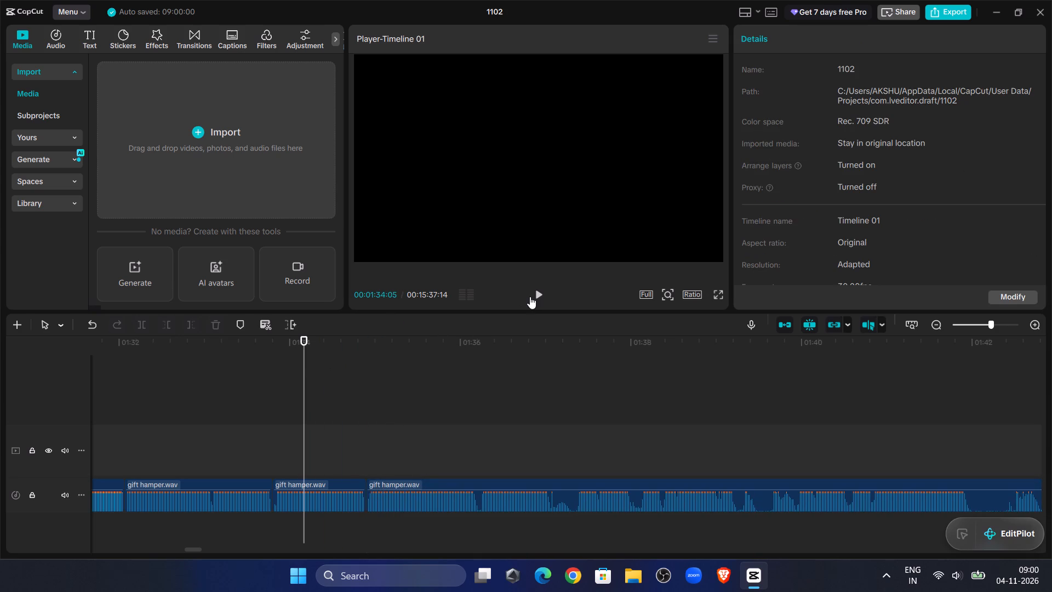
{"action": "left_click", "coordinate": [536, 297]}
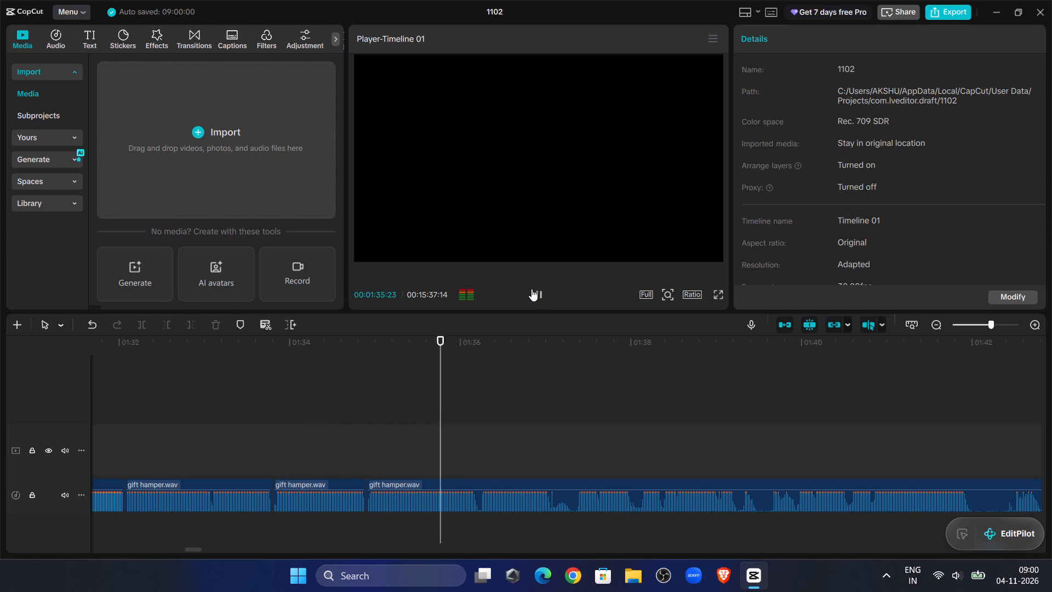
{"action": "left_click", "coordinate": [541, 292]}
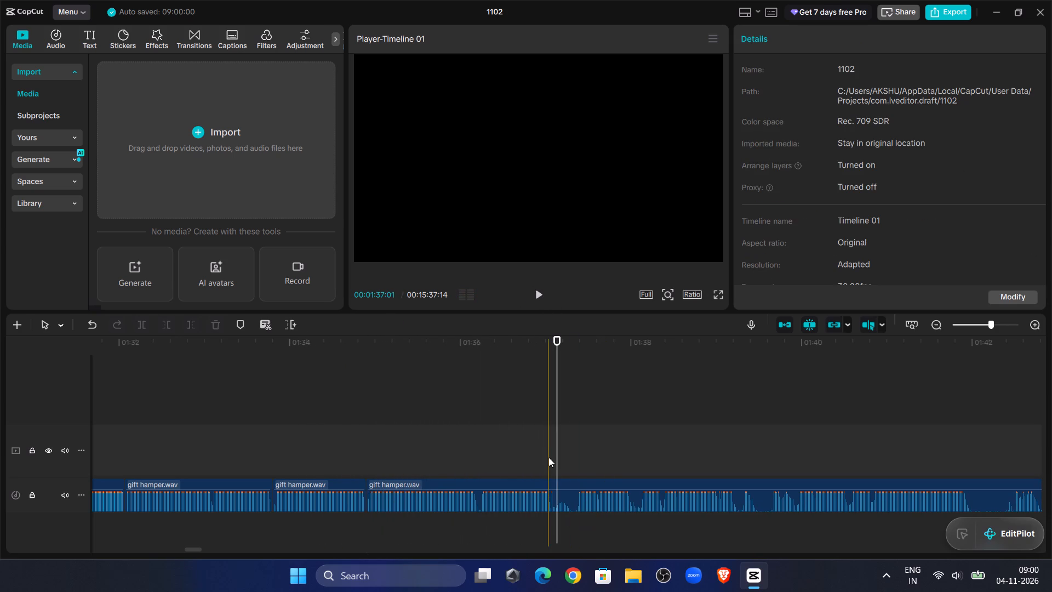
{"action": "left_click", "coordinate": [552, 443]}
{"action": "left_click", "coordinate": [552, 443]}
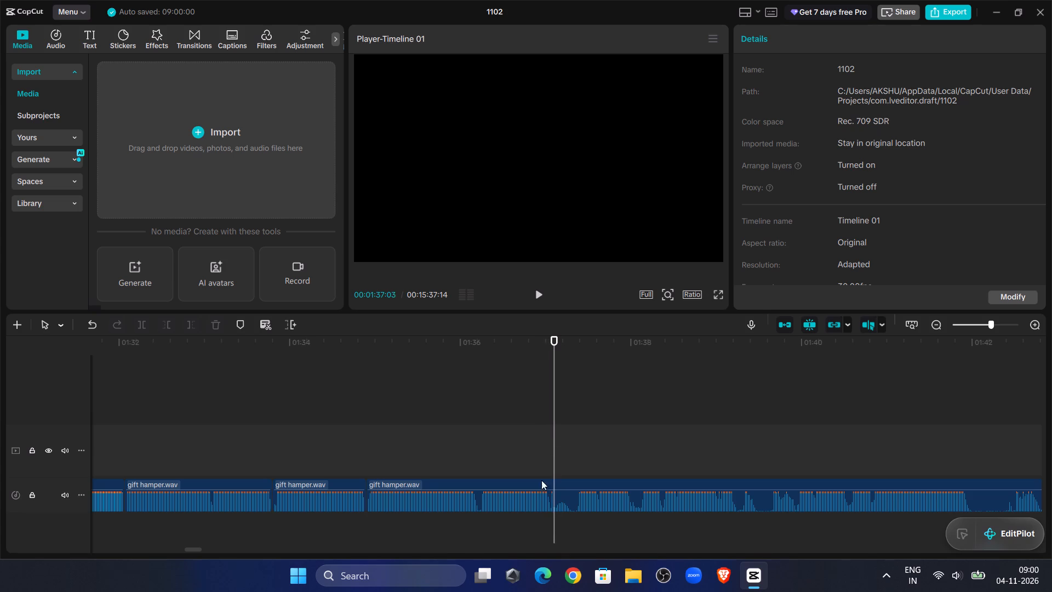
{"action": "left_click", "coordinate": [536, 493]}
{"action": "left_click", "coordinate": [144, 322]}
Trim the start of the clip after the 00:01:37:03 split to 00:01:37:10 and move it back to close the gap.
{"action": "double_click", "coordinate": [536, 298]}
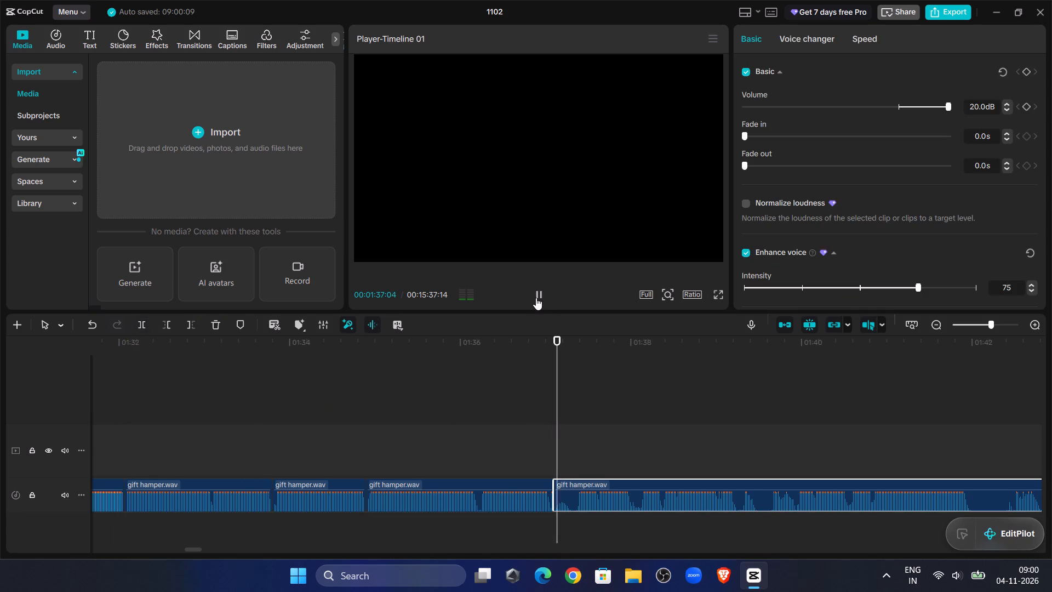
{"action": "left_click_drag", "start_coordinate": [579, 388], "coordinate": [574, 390]}
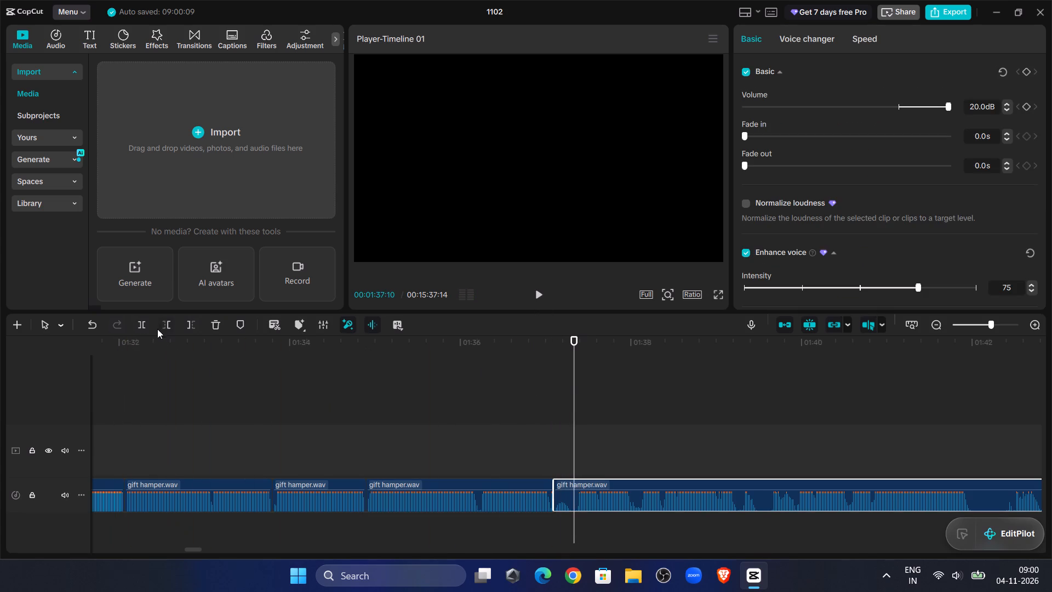
{"action": "left_click", "coordinate": [159, 327]}
{"action": "left_click_drag", "start_coordinate": [587, 482], "coordinate": [570, 487]}
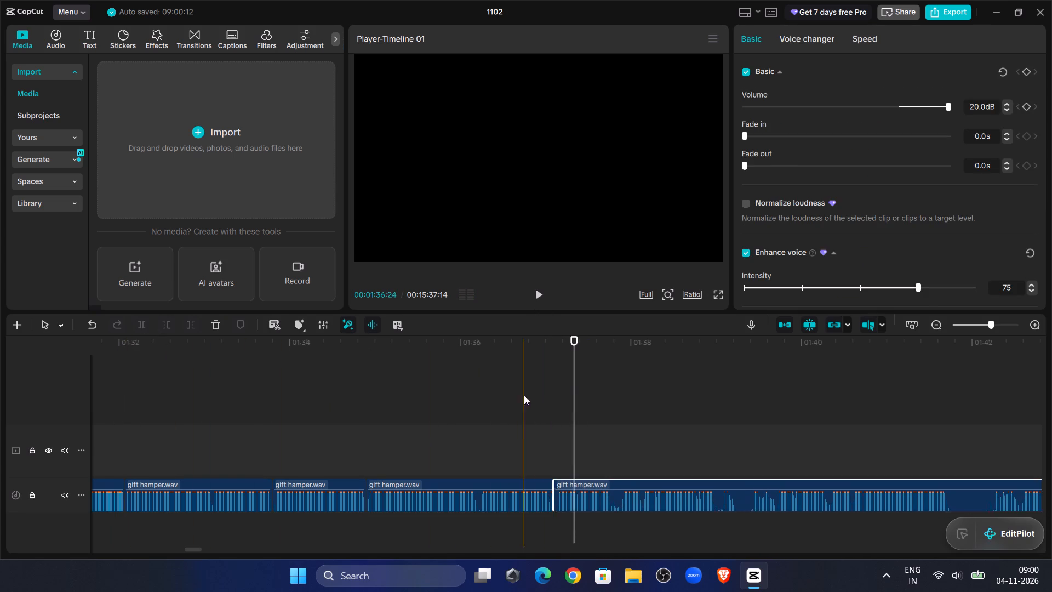
Preview past the 00:01:37:03 join, trim the following gift hamper.wav clip's start to 00:01:39:21, and move it back against the previous clip.
{"action": "left_click", "coordinate": [524, 395]}
{"action": "left_click", "coordinate": [548, 293]}
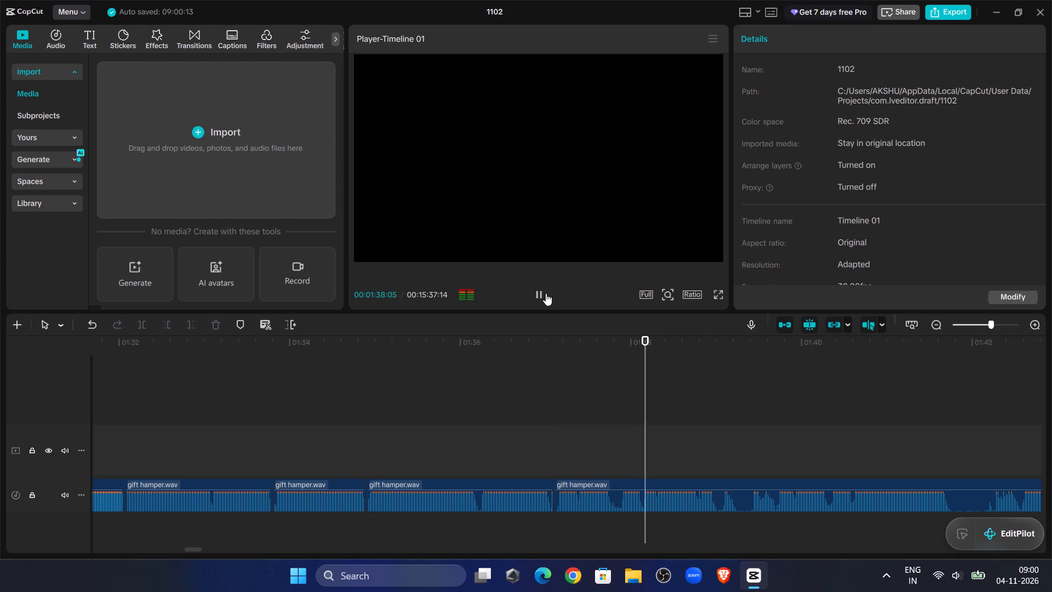
{"action": "left_click", "coordinate": [546, 293]}
{"action": "double_click", "coordinate": [546, 293]}
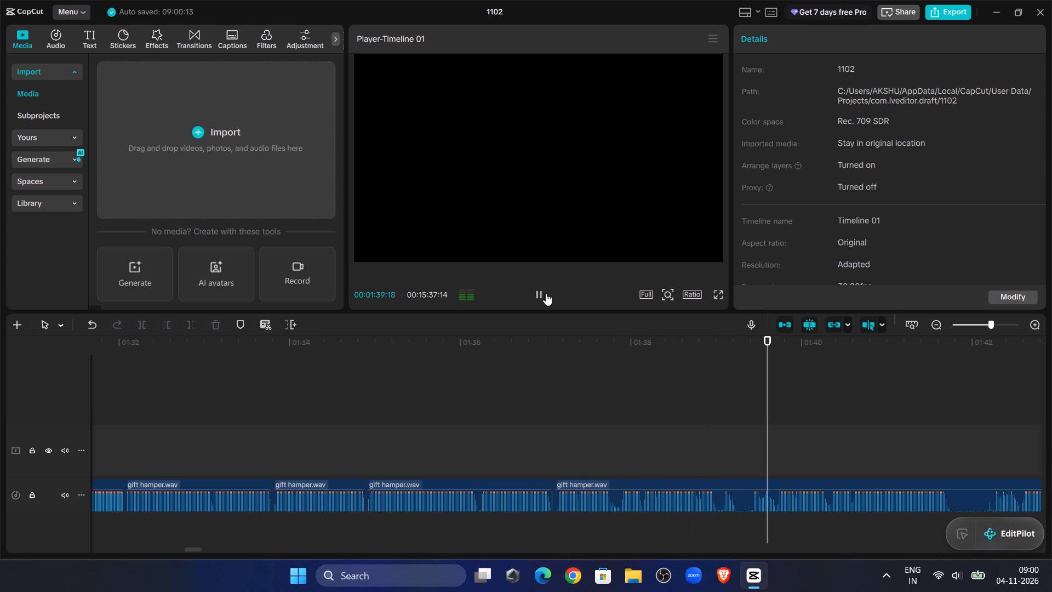
{"action": "left_click_drag", "start_coordinate": [769, 409], "coordinate": [775, 419]}
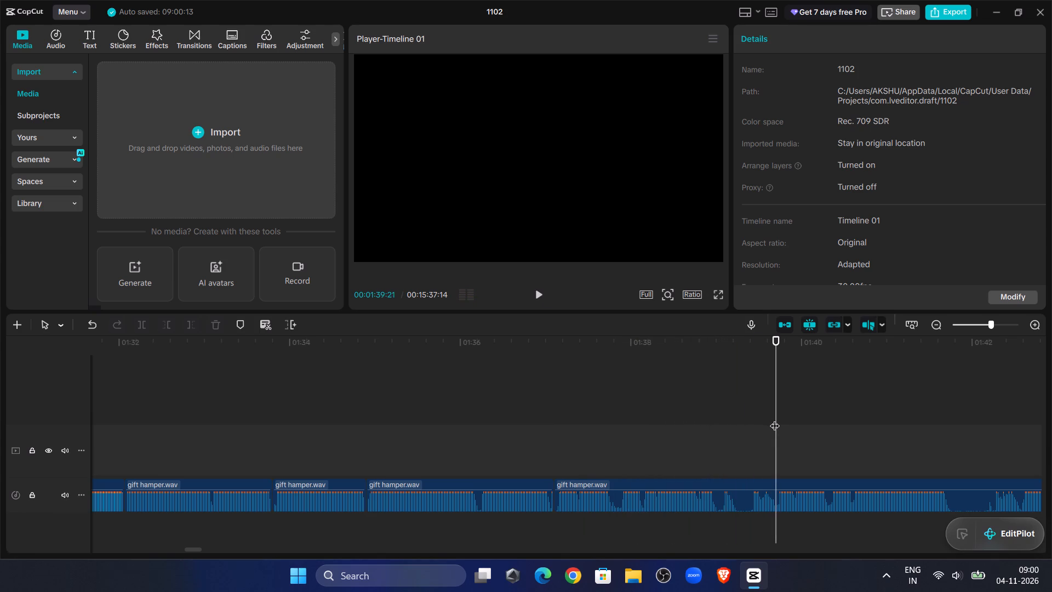
{"action": "left_click", "coordinate": [751, 487]}
{"action": "left_click", "coordinate": [164, 323]}
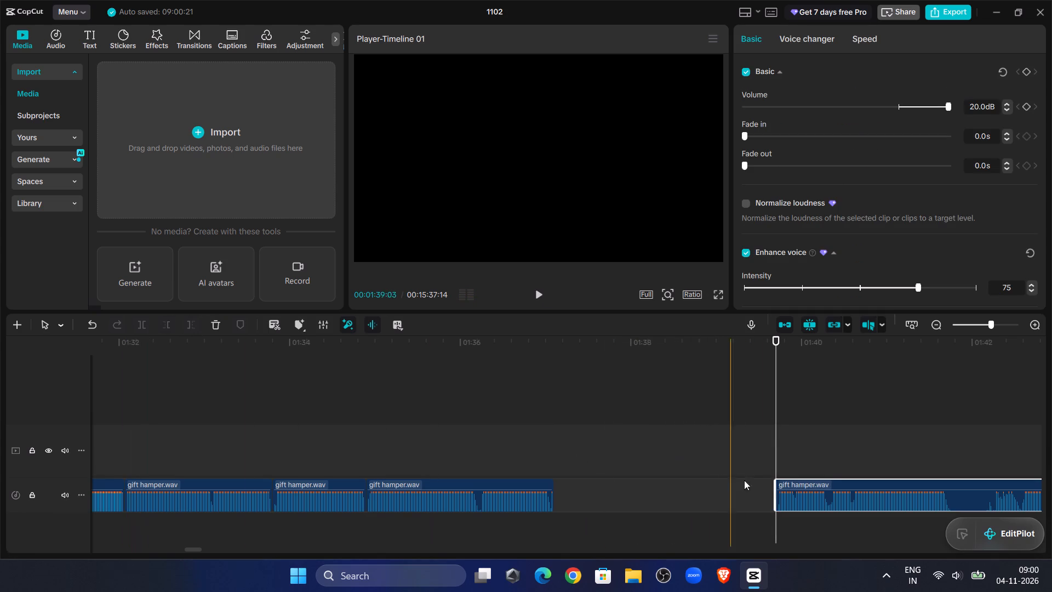
{"action": "left_click_drag", "start_coordinate": [805, 483], "coordinate": [585, 488]}
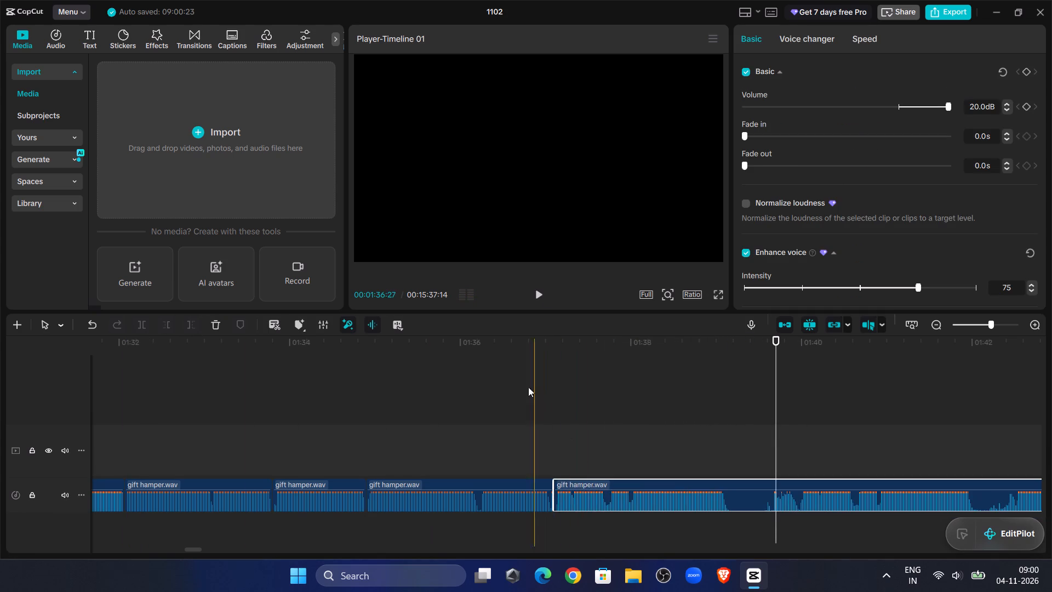
Recheck the 00:01:37:03 join, trim the following gift hamper.wav clip's start to 00:01:39:29, and move it back against the previous clip.
{"action": "left_click", "coordinate": [519, 381]}
{"action": "left_click", "coordinate": [535, 284]}
{"action": "left_click", "coordinate": [537, 293]}
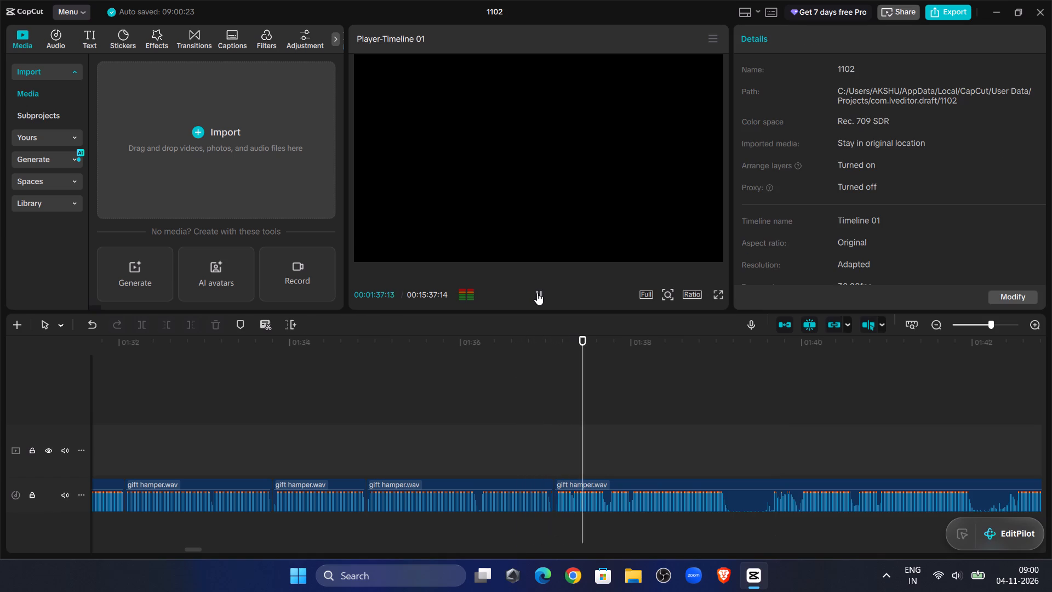
{"action": "left_click", "coordinate": [537, 293]}
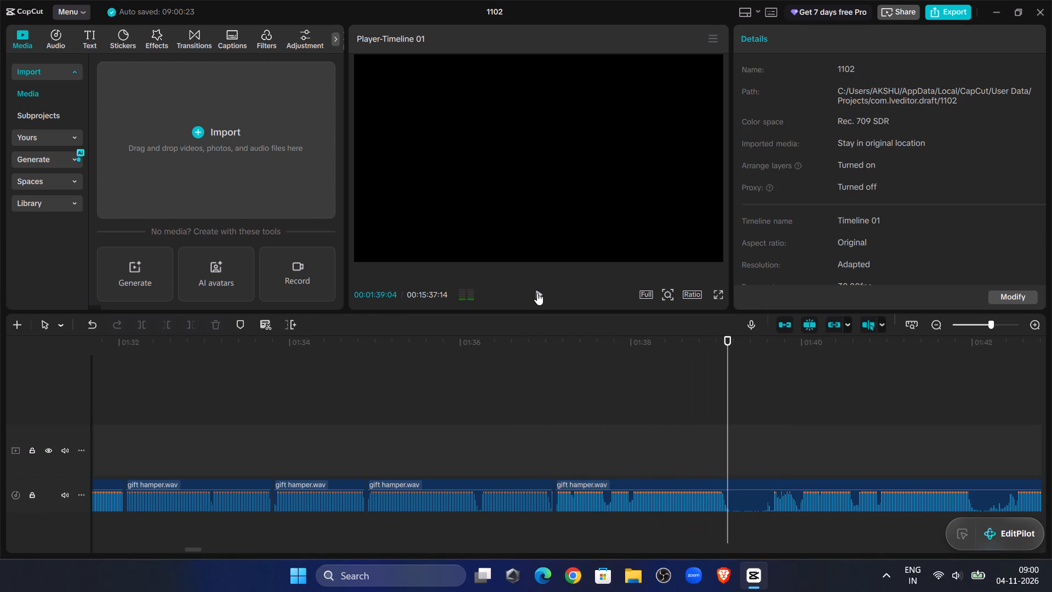
{"action": "left_click", "coordinate": [537, 293]}
{"action": "left_click", "coordinate": [537, 293]}
{"action": "left_click", "coordinate": [800, 400]}
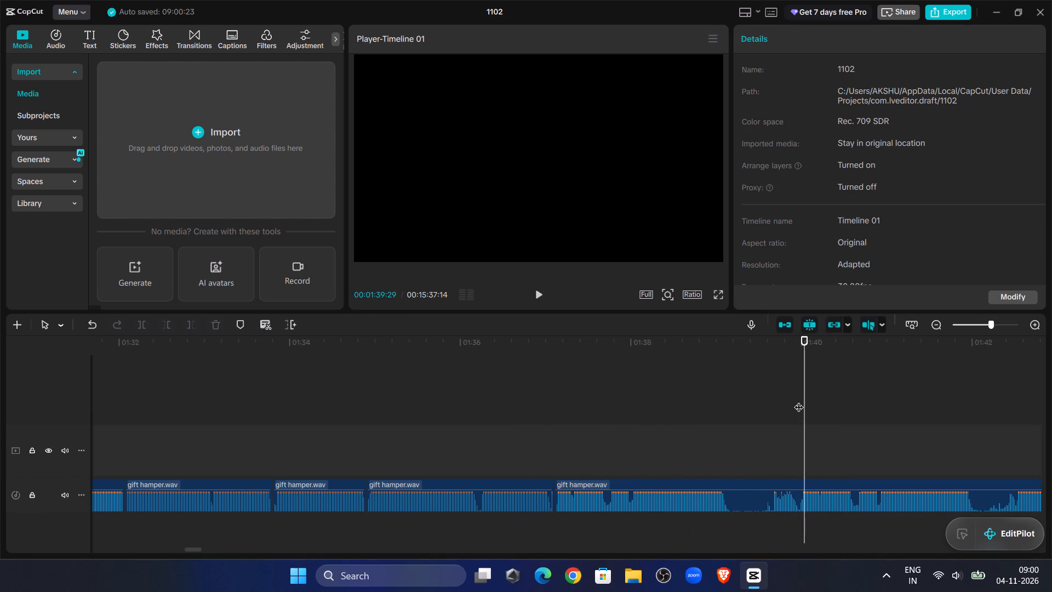
{"action": "left_click", "coordinate": [797, 494]}
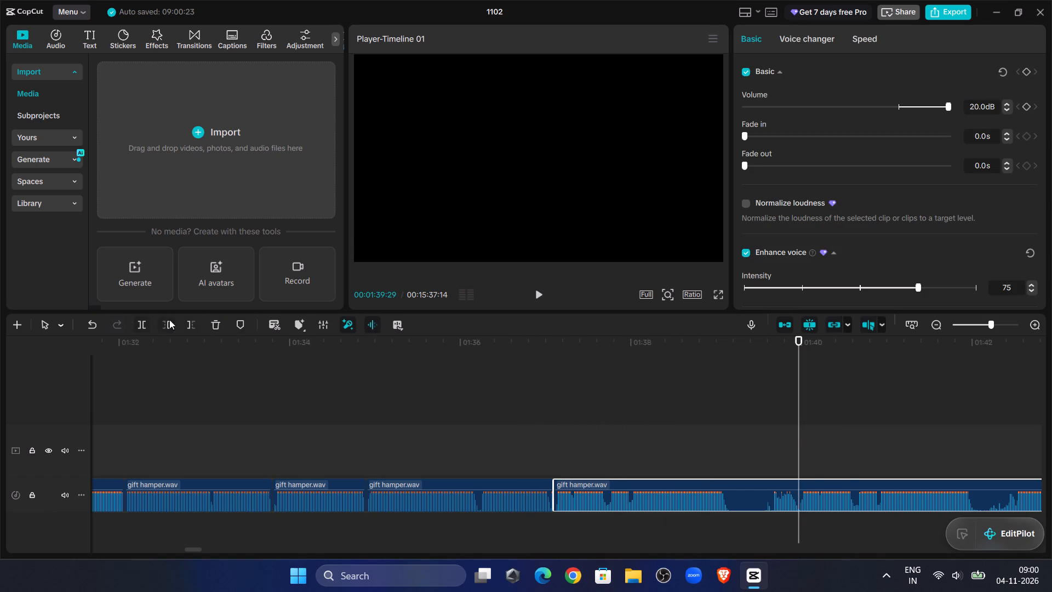
{"action": "left_click", "coordinate": [169, 320]}
{"action": "left_click", "coordinate": [550, 290]}
{"action": "left_click", "coordinate": [546, 292]}
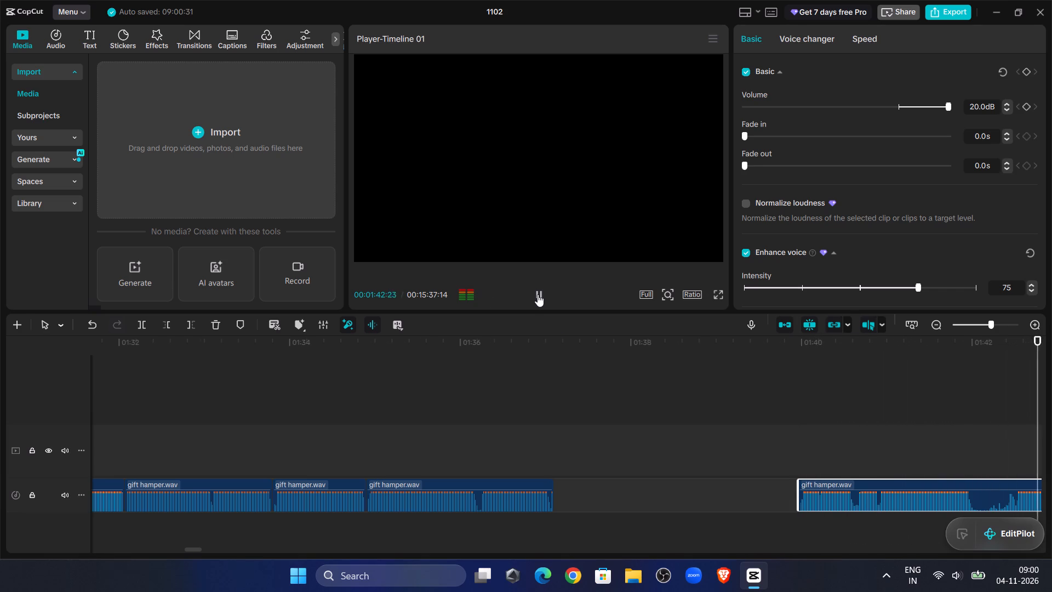
{"action": "left_click_drag", "start_coordinate": [272, 481], "coordinate": [0, 527]}
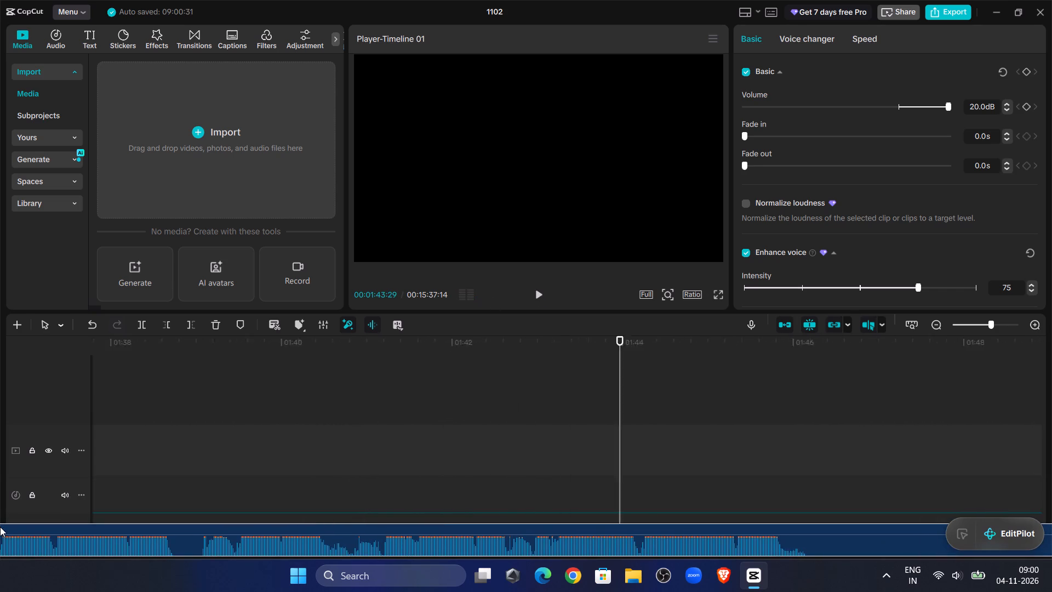
{"action": "left_click_drag", "start_coordinate": [0, 527], "coordinate": [508, 493]}
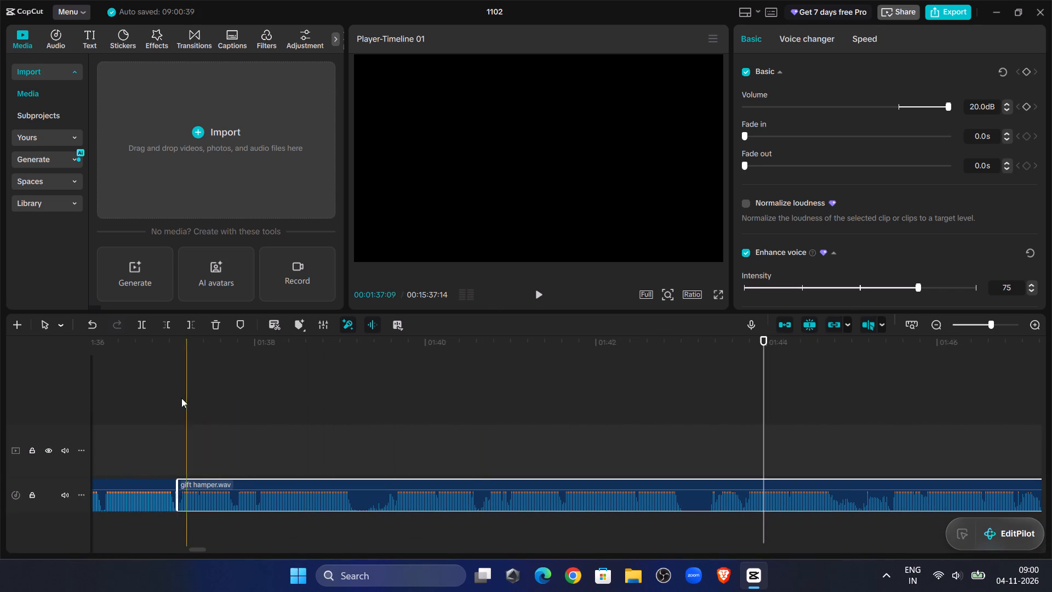
Preview the audio past the 00:01:37:03 join and split the gift hamper.wav clip at about 00:01:39:05.
{"action": "left_click", "coordinate": [163, 408]}
{"action": "left_click", "coordinate": [545, 298]}
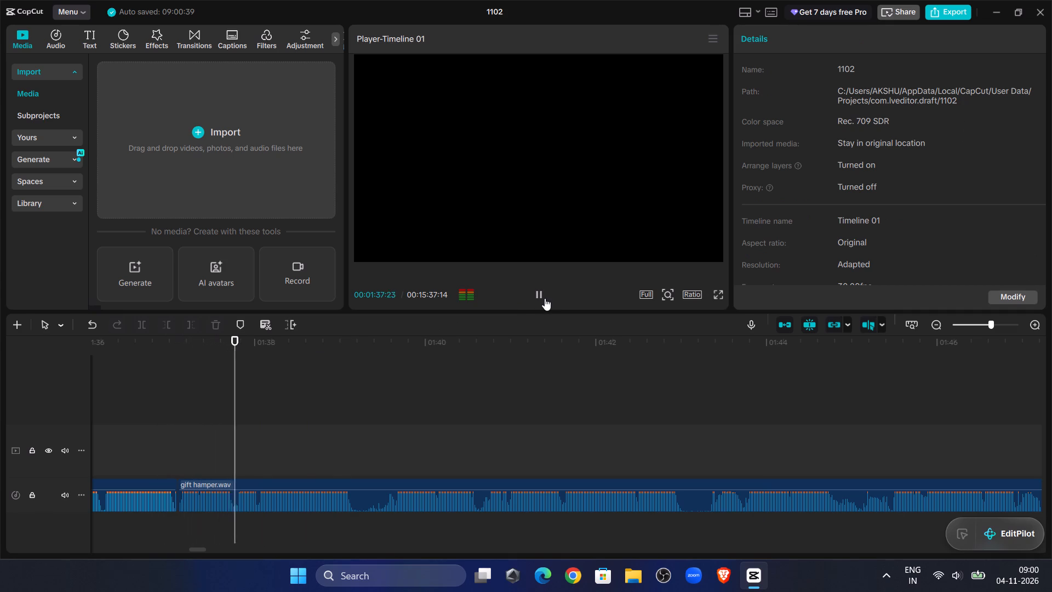
{"action": "left_click", "coordinate": [540, 295]}
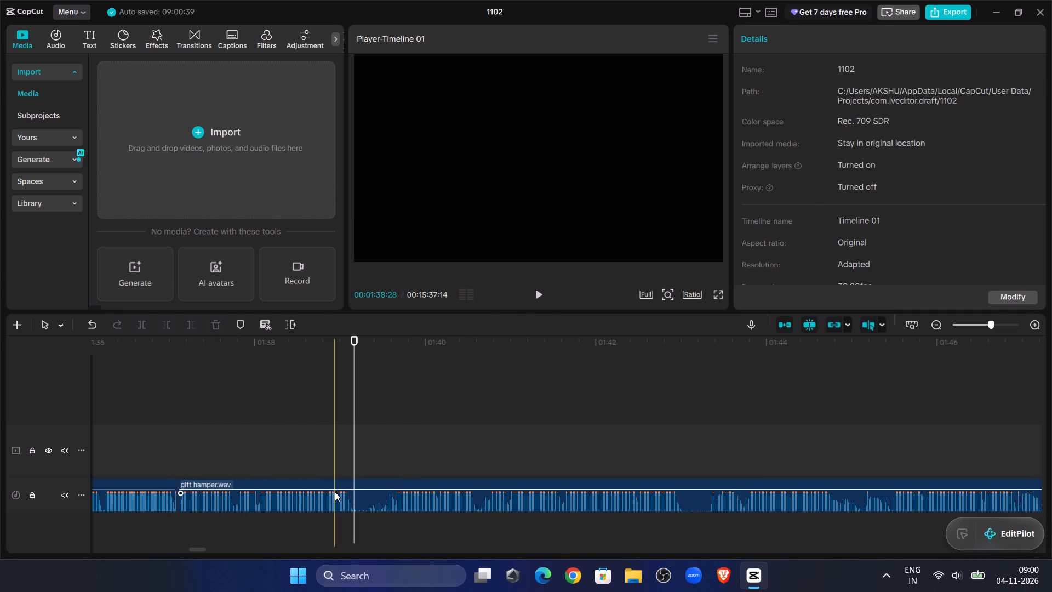
{"action": "left_click", "coordinate": [335, 492]}
{"action": "left_click", "coordinate": [140, 327]}
Preview past the 00:01:39:05 split, trim the following clip's start to about 00:01:45:14, and move it back to close the gap.
{"action": "left_click", "coordinate": [538, 299]}
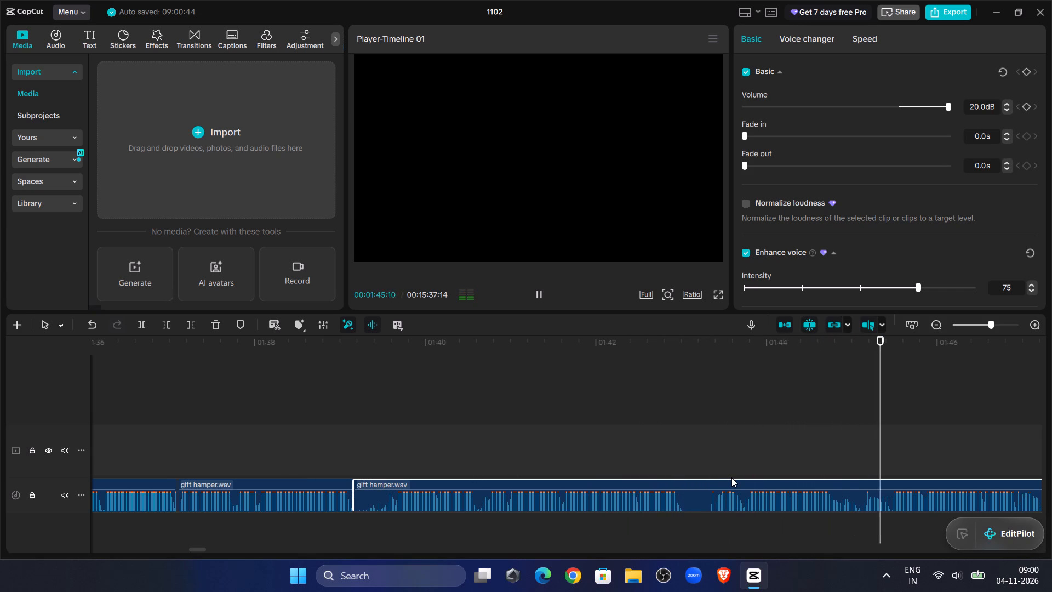
{"action": "left_click", "coordinate": [883, 447]}
{"action": "left_click_drag", "start_coordinate": [883, 446], "coordinate": [891, 456]}
{"action": "left_click", "coordinate": [892, 500]}
{"action": "left_click", "coordinate": [167, 324]}
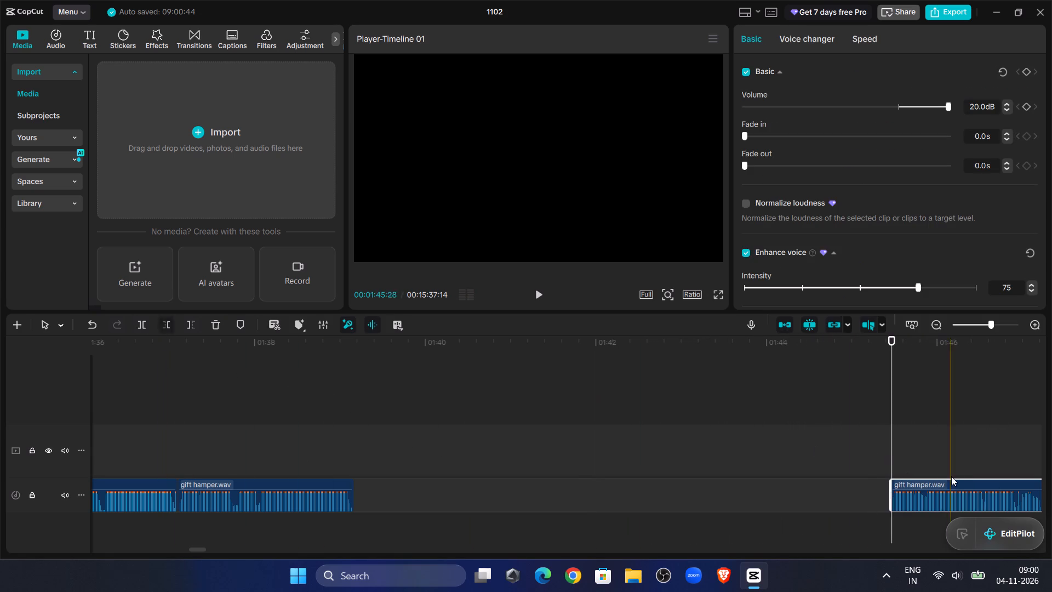
{"action": "left_click_drag", "start_coordinate": [958, 481], "coordinate": [422, 489]}
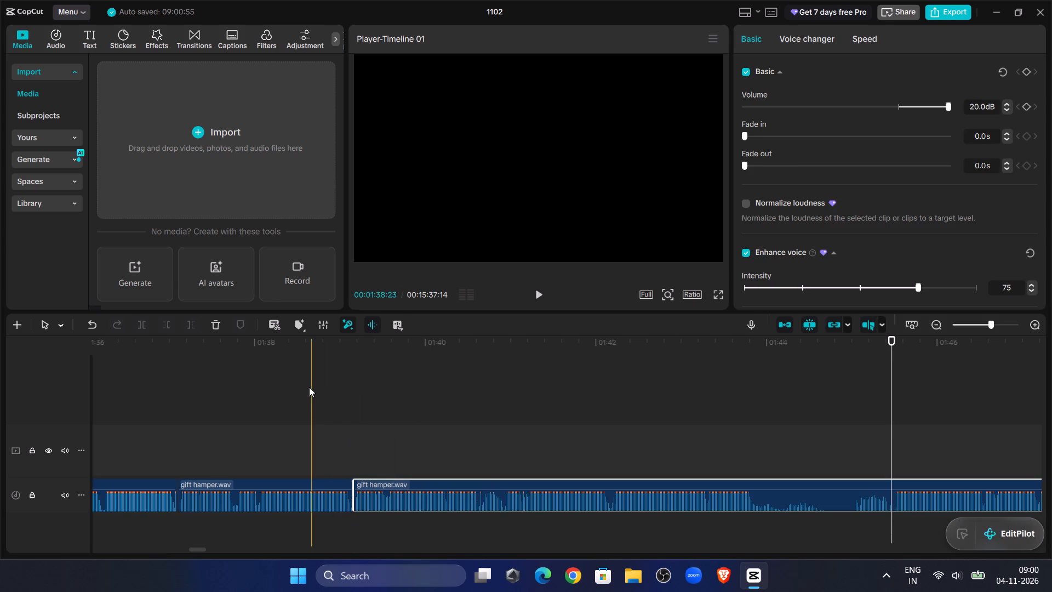
Preview the audio past the 00:01:39:05 join and split the gift hamper.wav clip at 00:01:40:20.
{"action": "left_click", "coordinate": [309, 387]}
{"action": "left_click", "coordinate": [552, 297]}
{"action": "left_click", "coordinate": [547, 297]}
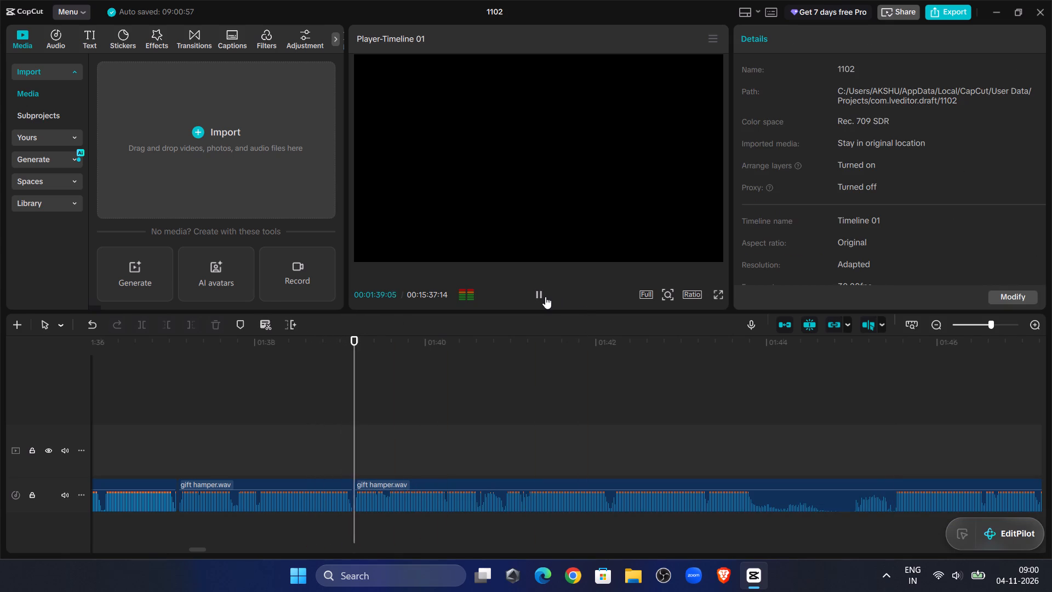
{"action": "left_click", "coordinate": [545, 297]}
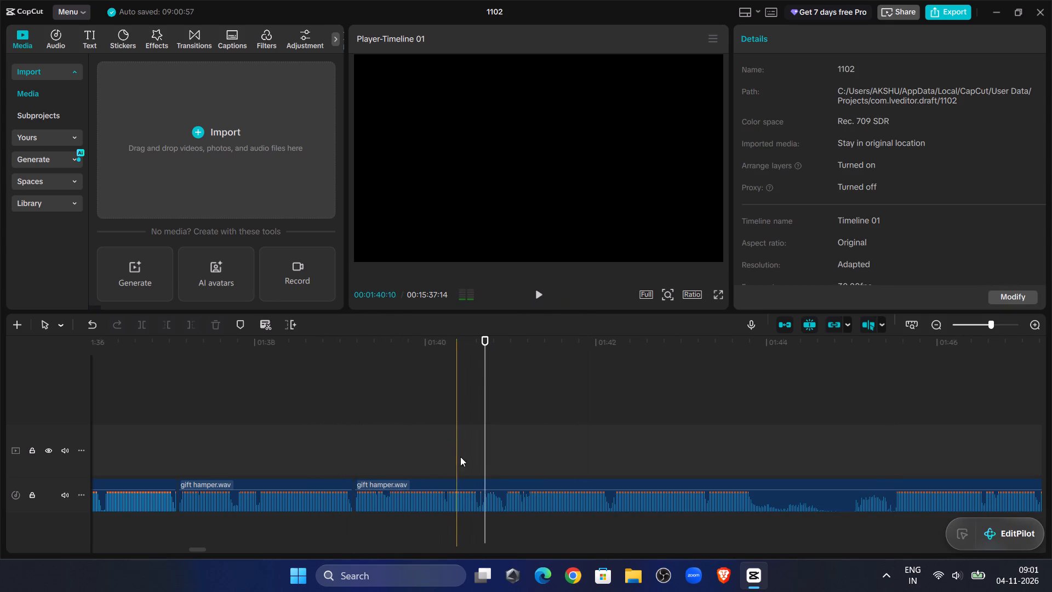
{"action": "left_click", "coordinate": [485, 454]}
{"action": "left_click", "coordinate": [488, 492]}
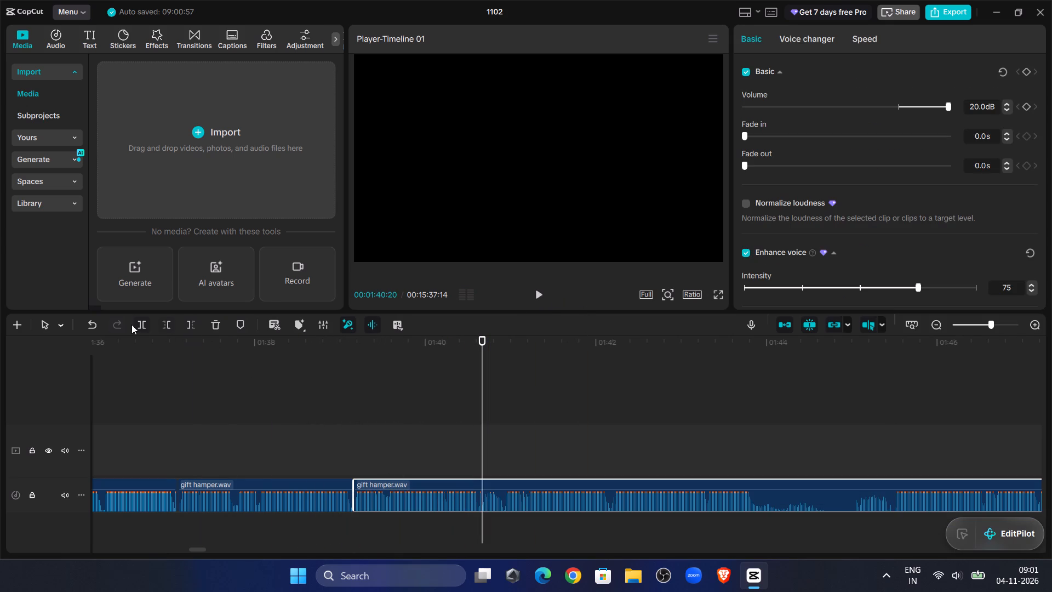
{"action": "left_click", "coordinate": [131, 325]}
{"action": "left_click", "coordinate": [136, 326]}
Preview past the 00:01:40:20 split, trim the following clip's start to about 00:01:40:27, and move it back to close the gap.
{"action": "double_click", "coordinate": [545, 296]}
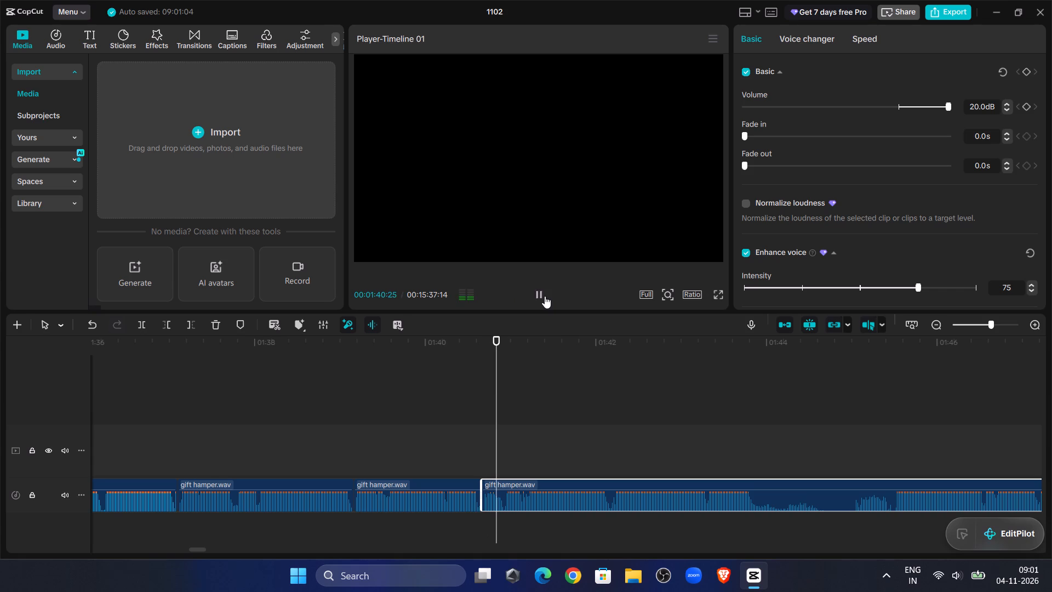
{"action": "left_click_drag", "start_coordinate": [498, 388], "coordinate": [502, 399]}
{"action": "left_click", "coordinate": [161, 323]}
{"action": "left_click_drag", "start_coordinate": [536, 483], "coordinate": [513, 486]}
Preview the audio past the 00:01:40:20 join and split the gift hamper.wav clip at 00:01:43:20.
{"action": "left_click", "coordinate": [429, 398]}
{"action": "left_click", "coordinate": [533, 293]}
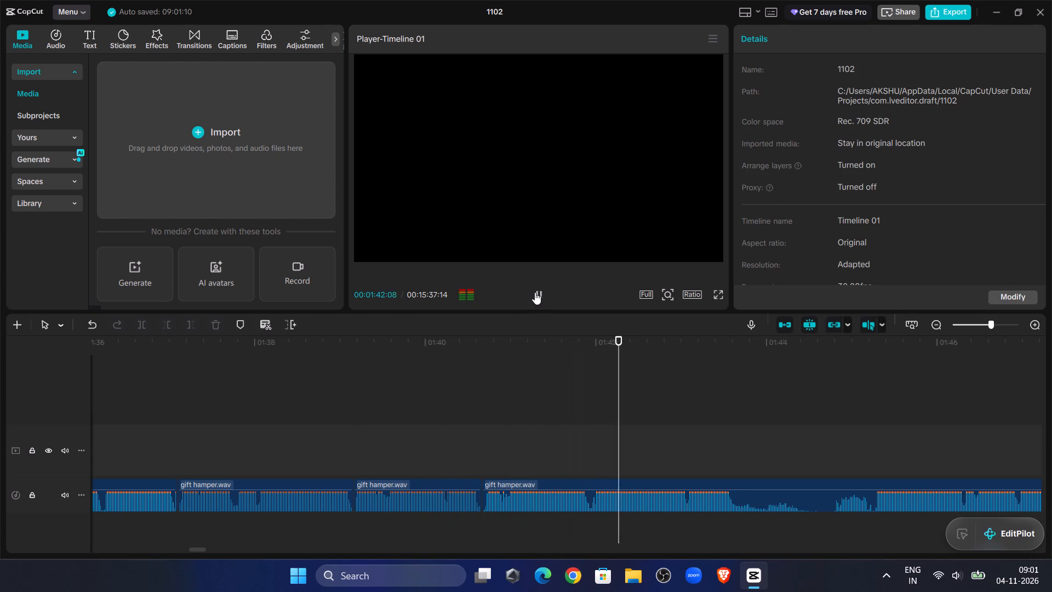
{"action": "left_click", "coordinate": [536, 293]}
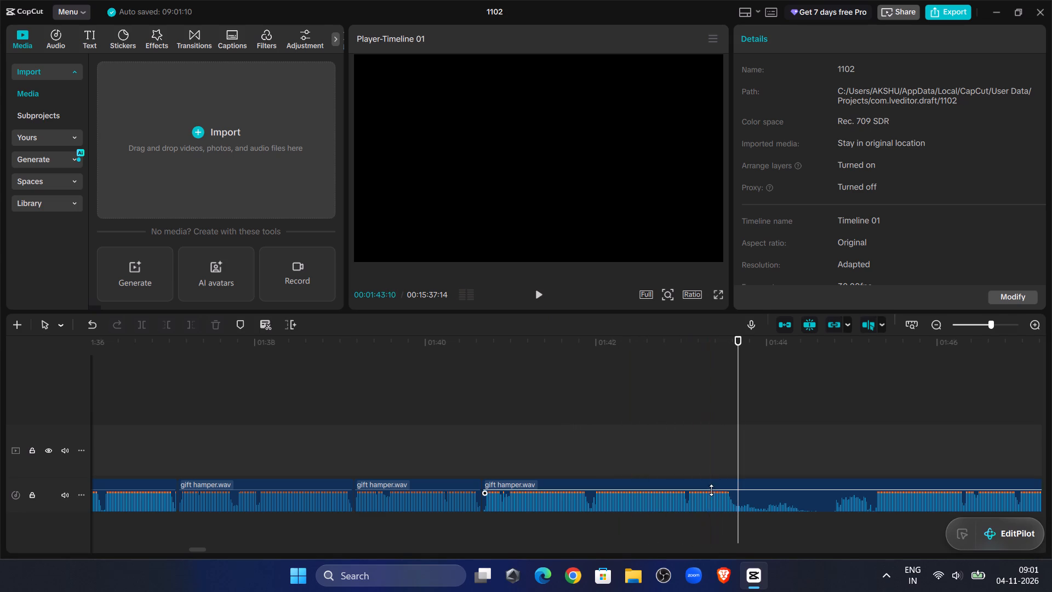
{"action": "left_click", "coordinate": [711, 490]}
{"action": "left_click", "coordinate": [138, 316]}
{"action": "left_click", "coordinate": [556, 281]}
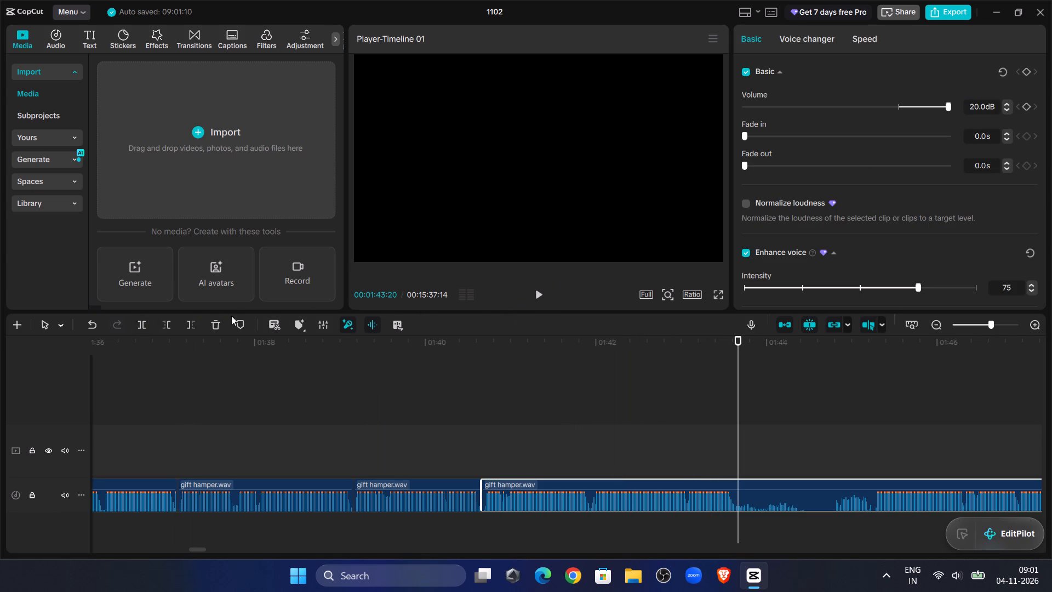
{"action": "left_click", "coordinate": [147, 323]}
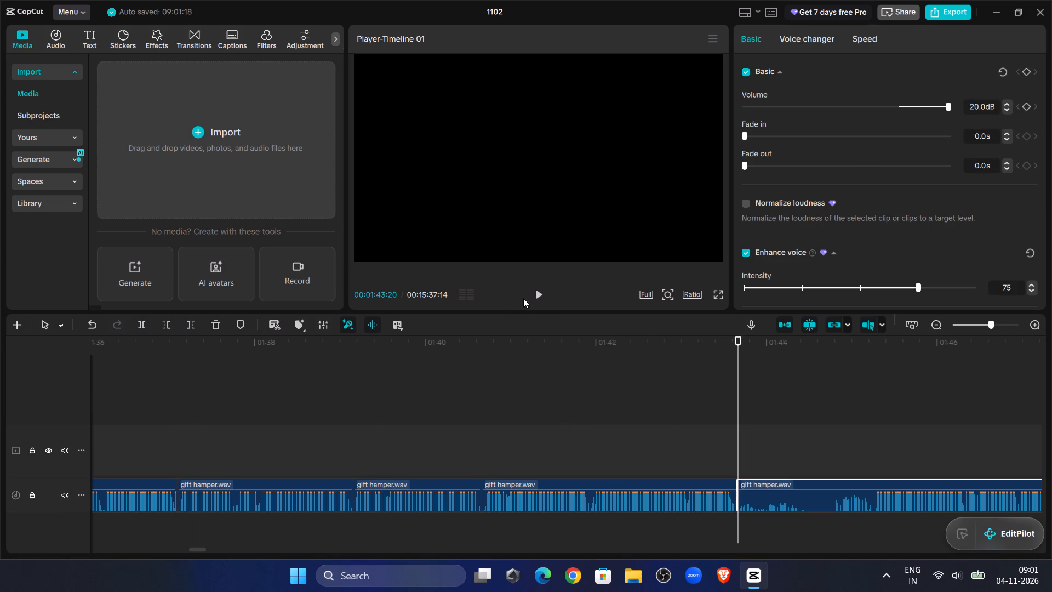
Preview past the 00:01:43:20 split, trim the following clip's start to about 00:01:45:07, and move it back to close the gap.
{"action": "left_click", "coordinate": [535, 294]}
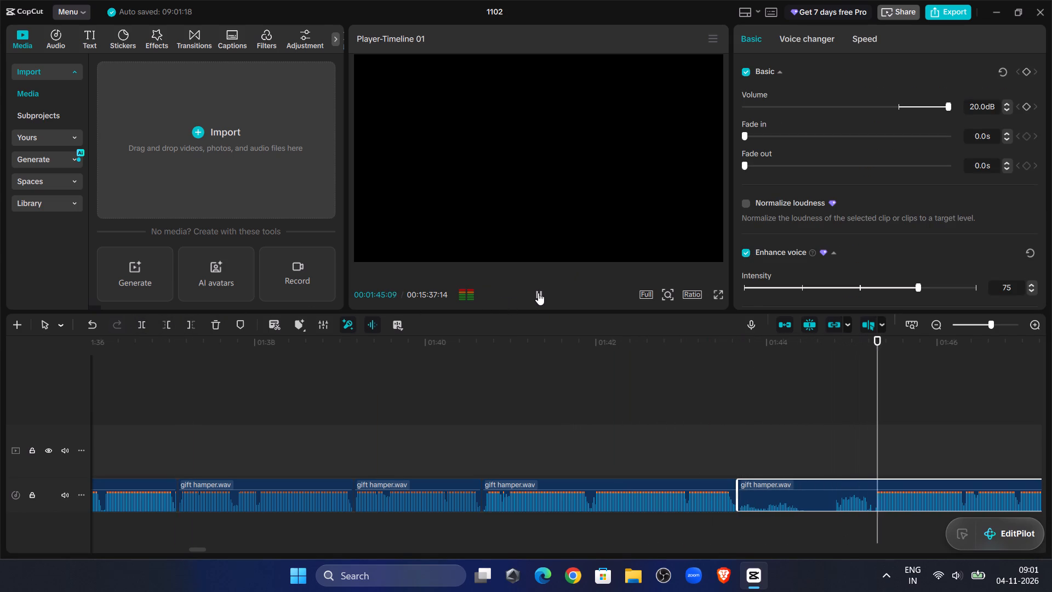
{"action": "double_click", "coordinate": [872, 397]}
{"action": "left_click", "coordinate": [888, 490]}
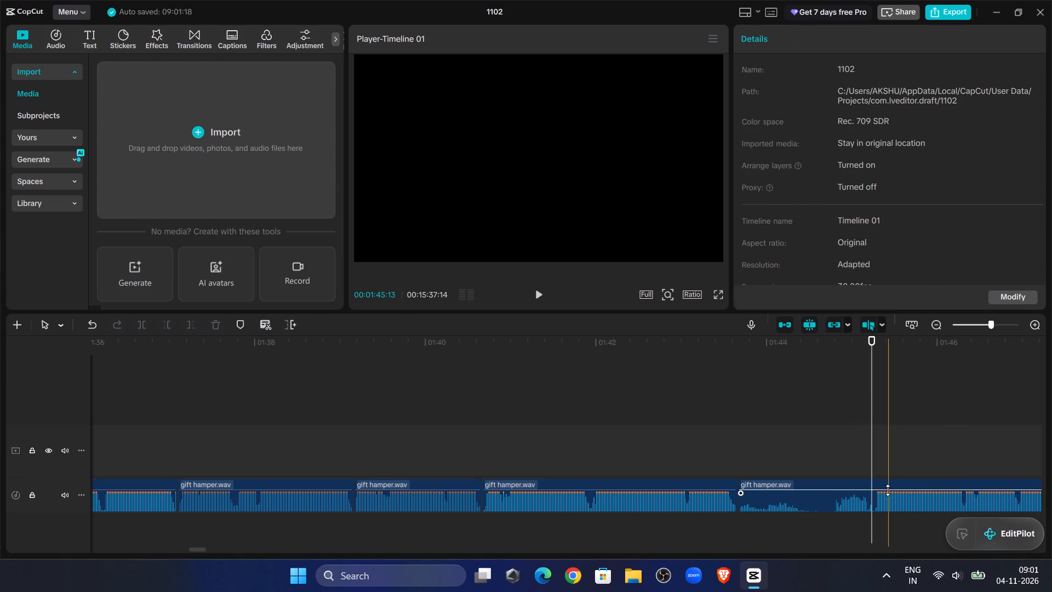
{"action": "left_click", "coordinate": [164, 323]}
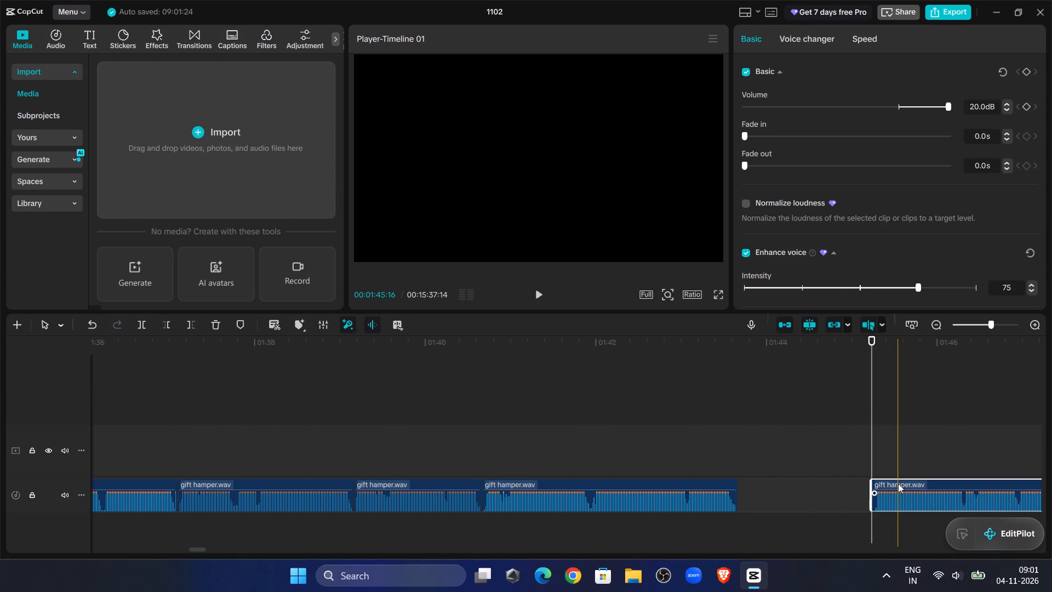
{"action": "left_click_drag", "start_coordinate": [898, 483], "coordinate": [765, 492]}
Preview the audio past the 00:01:43:20 join and split the gift hamper.wav clip at 00:01:46:00.
{"action": "left_click", "coordinate": [689, 397]}
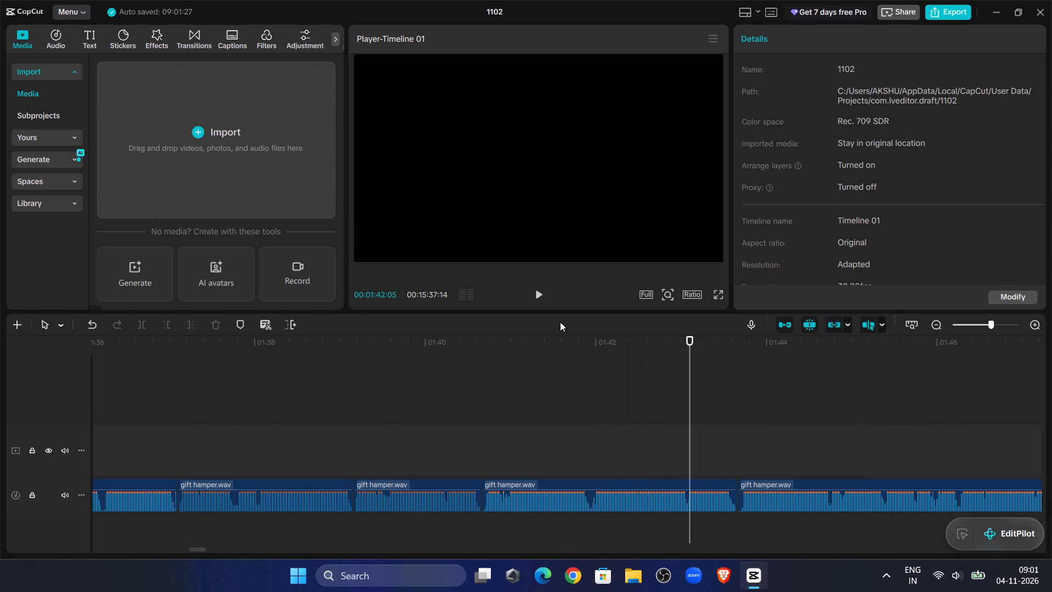
{"action": "left_click", "coordinate": [544, 295]}
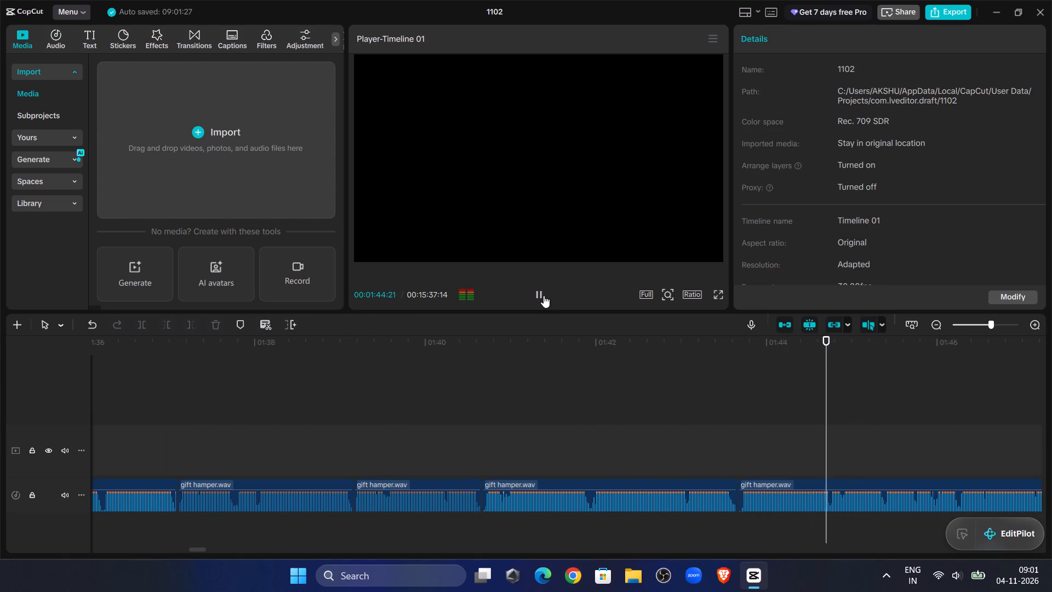
{"action": "left_click", "coordinate": [544, 295]}
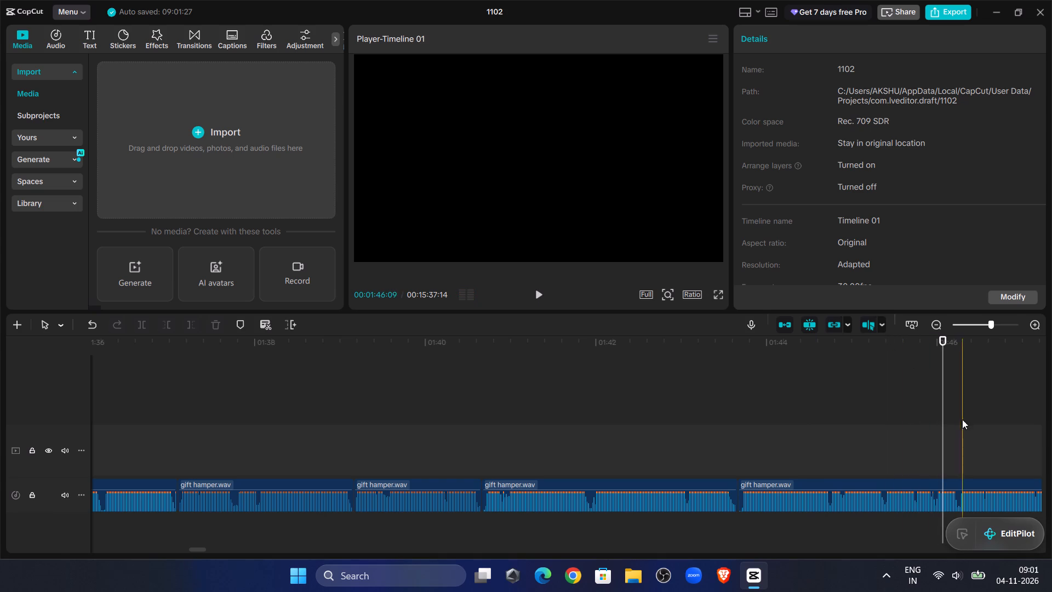
{"action": "left_click_drag", "start_coordinate": [944, 406], "coordinate": [937, 414]}
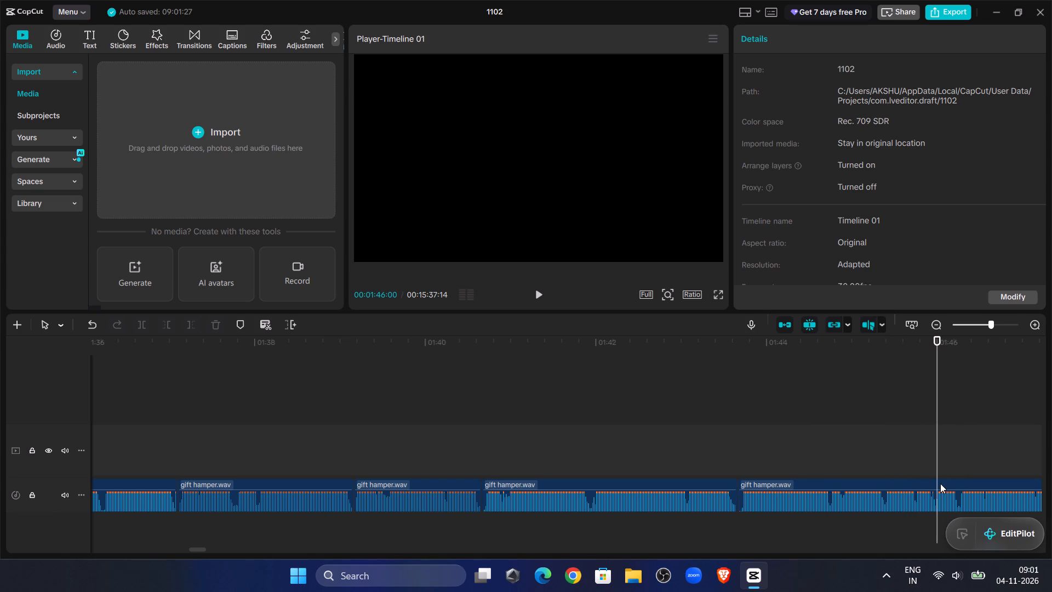
{"action": "left_click", "coordinate": [940, 483]}
{"action": "left_click", "coordinate": [148, 323]}
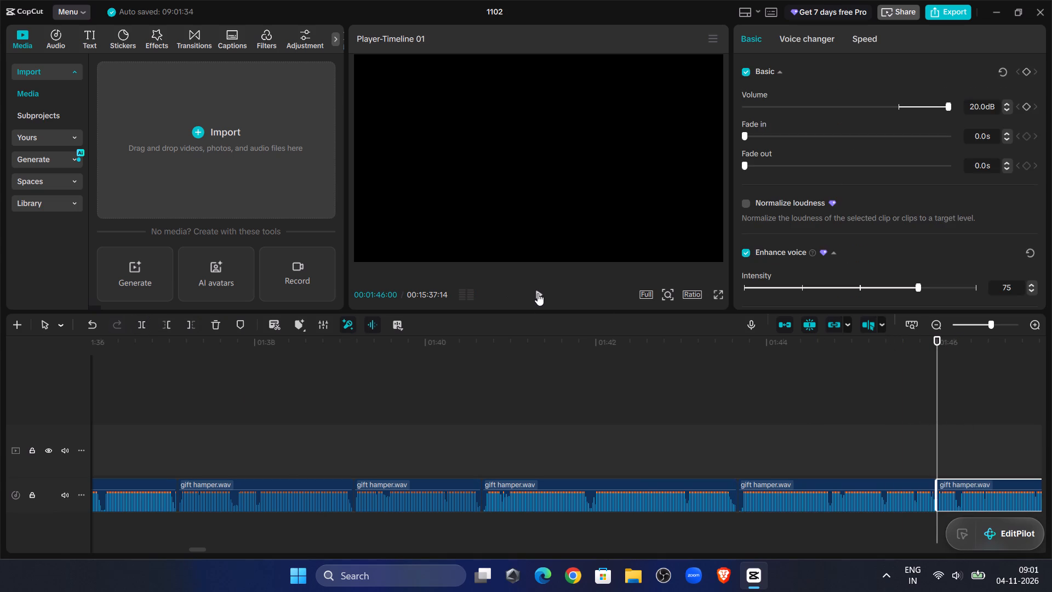
Preview past the 00:01:46:00 split, trim the following clip's start to about 00:01:46:07, and move it back to close the gap.
{"action": "double_click", "coordinate": [538, 292]}
{"action": "left_click", "coordinate": [956, 386]}
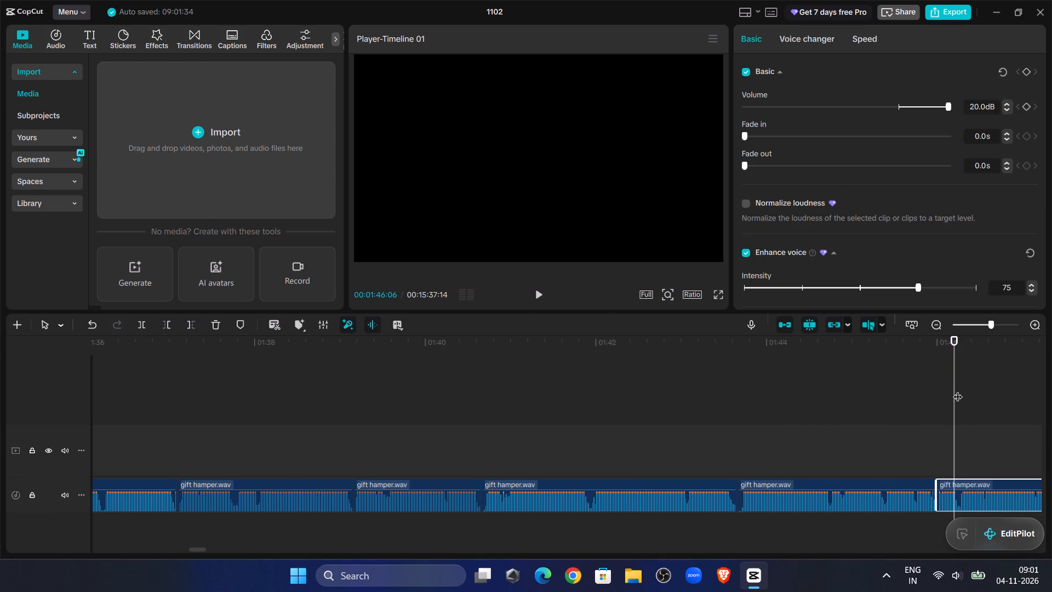
{"action": "left_click", "coordinate": [169, 326]}
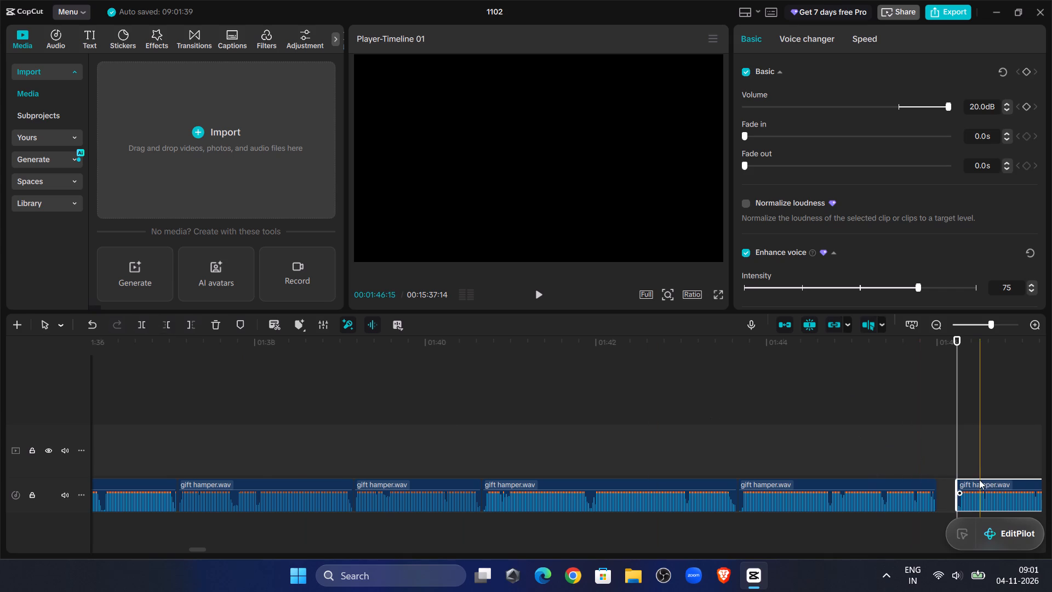
{"action": "left_click_drag", "start_coordinate": [979, 480], "coordinate": [960, 487]}
Preview the audio past the 00:01:46:00 join and trim the following gift hamper.wav clip's start to 00:02:00:15.
{"action": "left_click", "coordinate": [842, 379]}
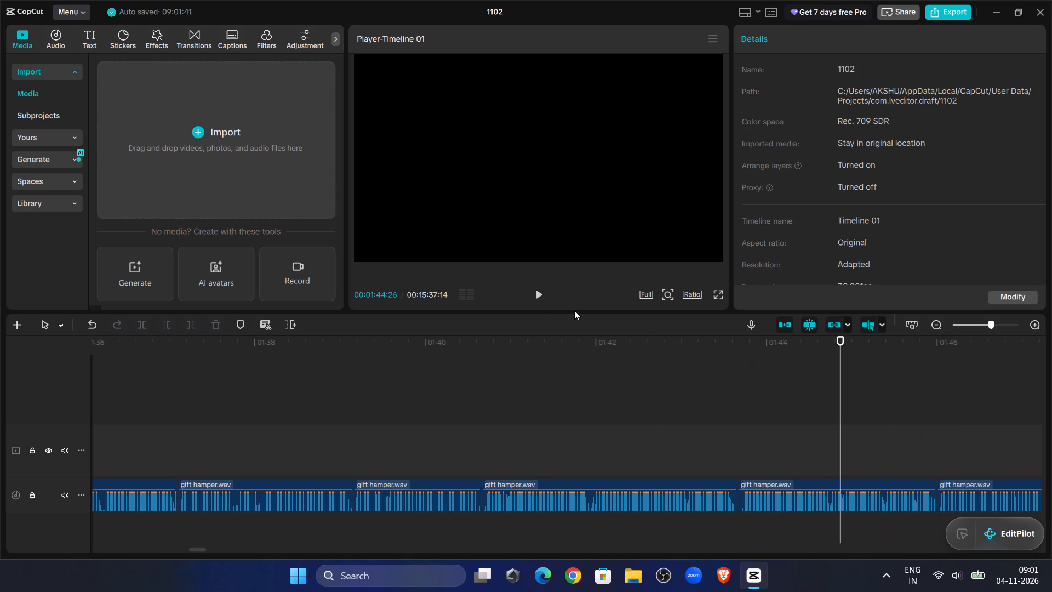
{"action": "left_click", "coordinate": [538, 296]}
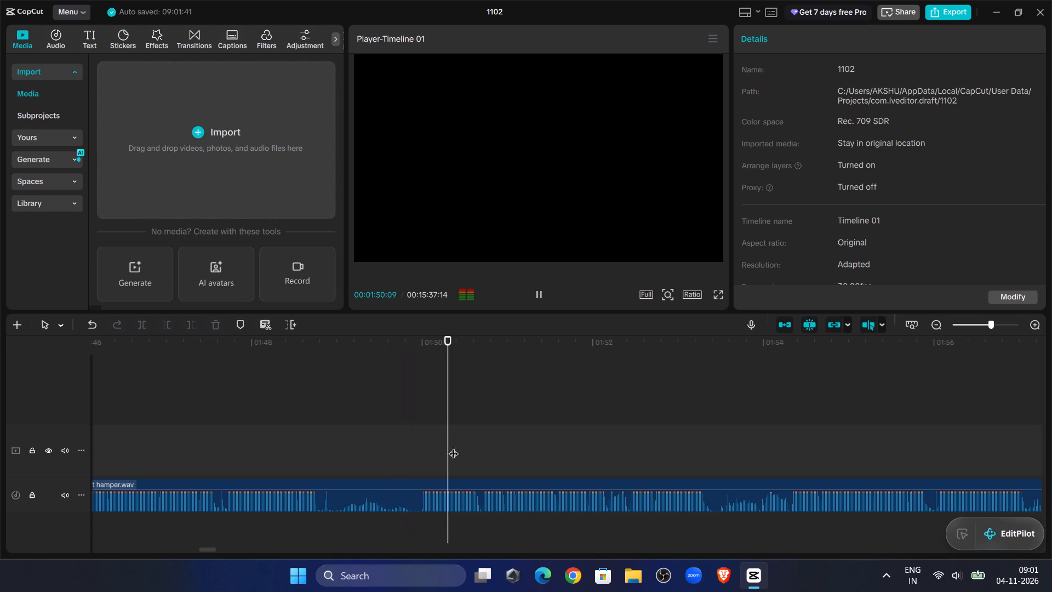
{"action": "left_click", "coordinate": [776, 446]}
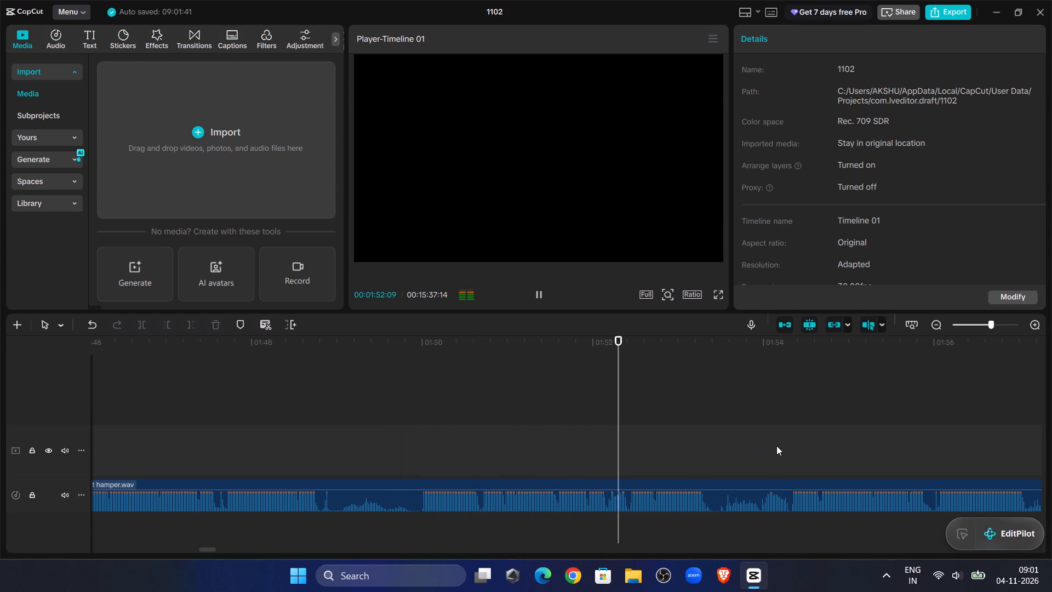
{"action": "left_click", "coordinate": [541, 300]}
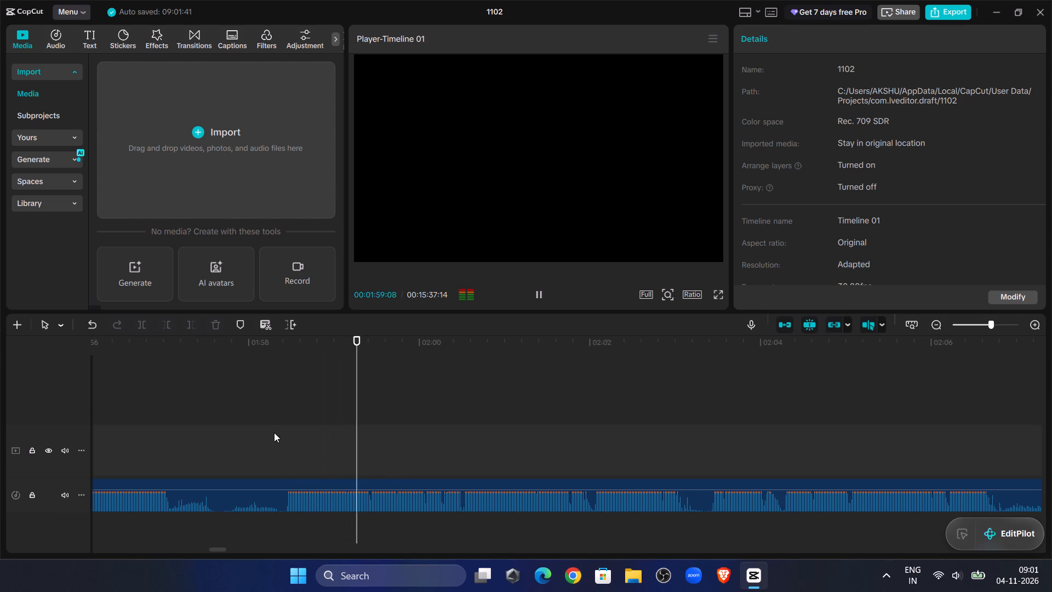
{"action": "left_click", "coordinate": [449, 414]}
{"action": "left_click_drag", "start_coordinate": [453, 415], "coordinate": [462, 435]}
{"action": "left_click", "coordinate": [483, 497]}
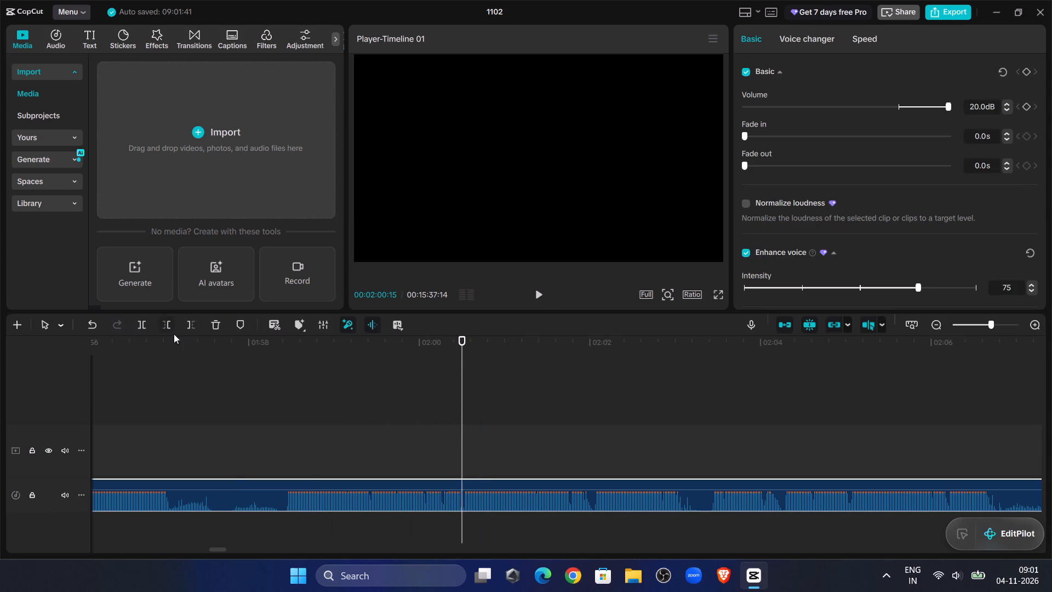
{"action": "left_click", "coordinate": [170, 324]}
Preview the gift hamper.wav clip starting at 00:02:00:15 and move it back against the previous clip's end at 00:01:46:00.
{"action": "left_click", "coordinate": [533, 293]}
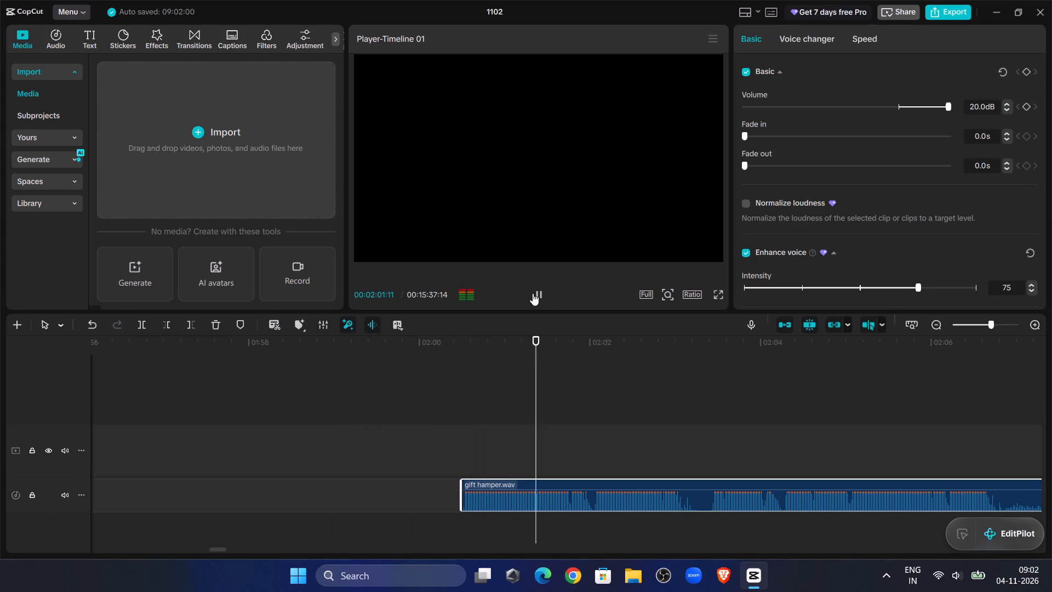
{"action": "left_click", "coordinate": [533, 293]}
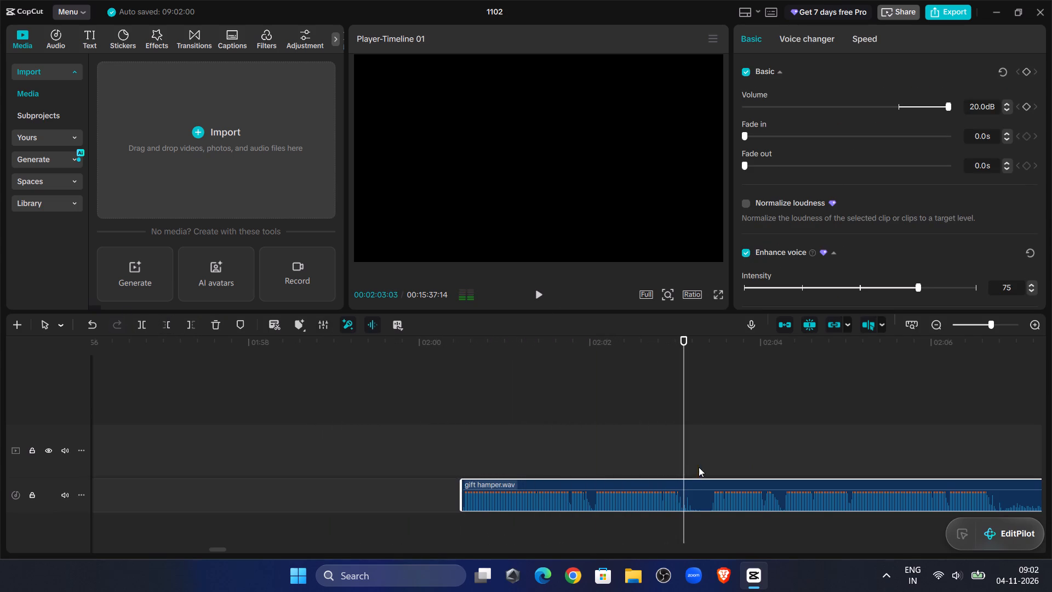
{"action": "left_click", "coordinate": [536, 293]}
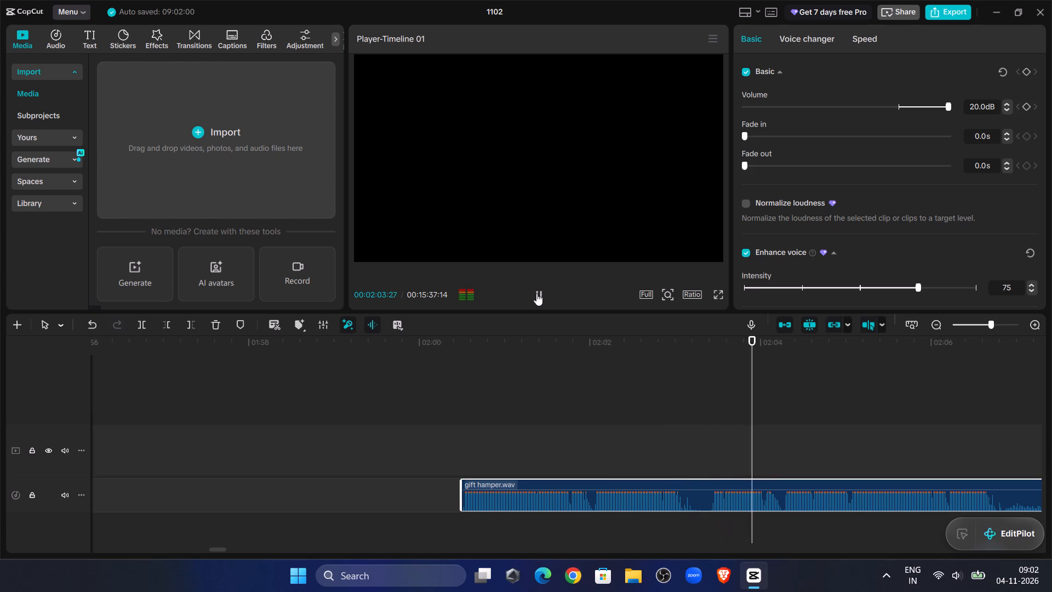
{"action": "left_click_drag", "start_coordinate": [671, 485], "coordinate": [0, 527]}
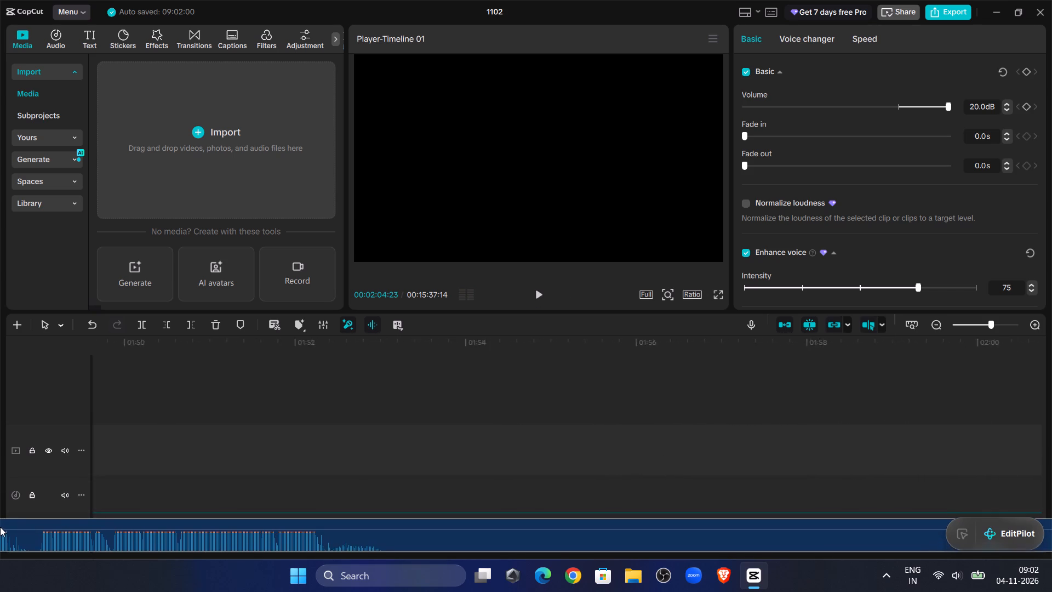
{"action": "left_click_drag", "start_coordinate": [0, 527], "coordinate": [652, 490]}
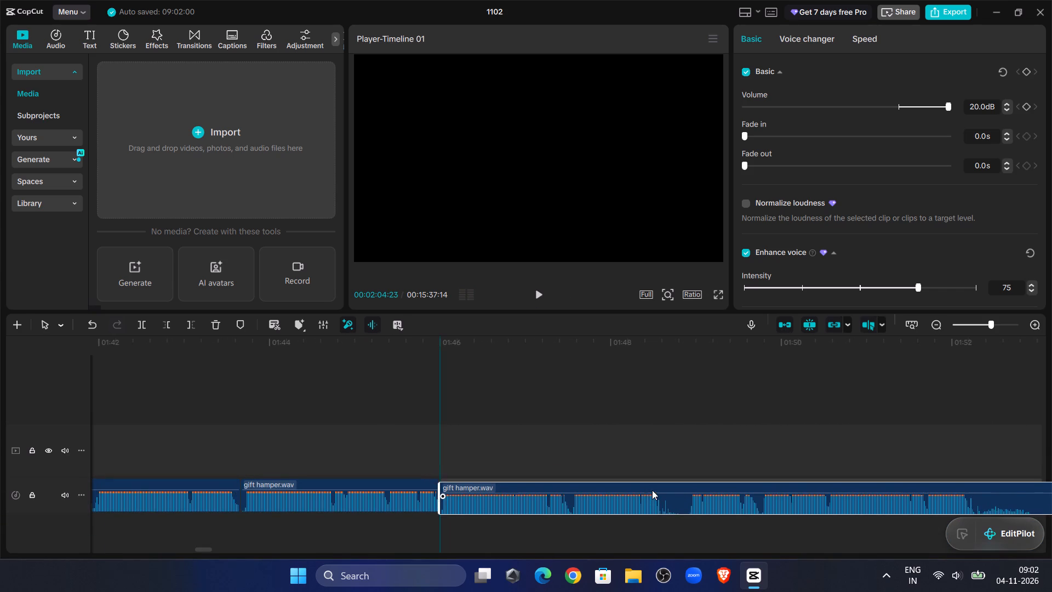
{"action": "left_click_drag", "start_coordinate": [652, 490], "coordinate": [650, 488]}
Preview the audio past the 00:01:46:00 join and split the gift hamper.wav clip at about 00:01:48:19.
{"action": "left_click", "coordinate": [359, 384]}
{"action": "left_click", "coordinate": [542, 289]}
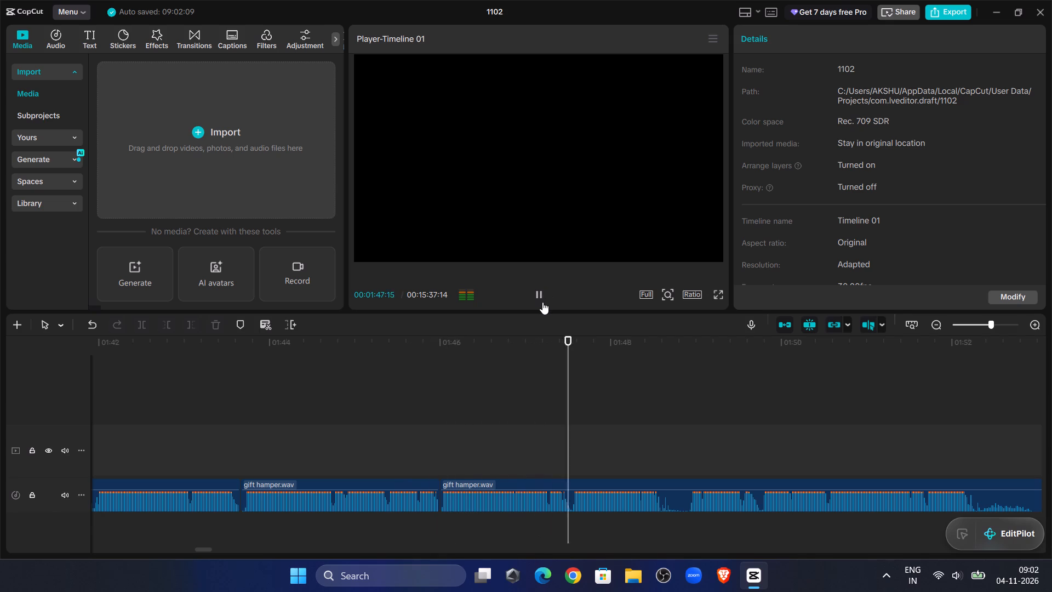
{"action": "left_click", "coordinate": [542, 302]}
{"action": "left_click", "coordinate": [648, 482]}
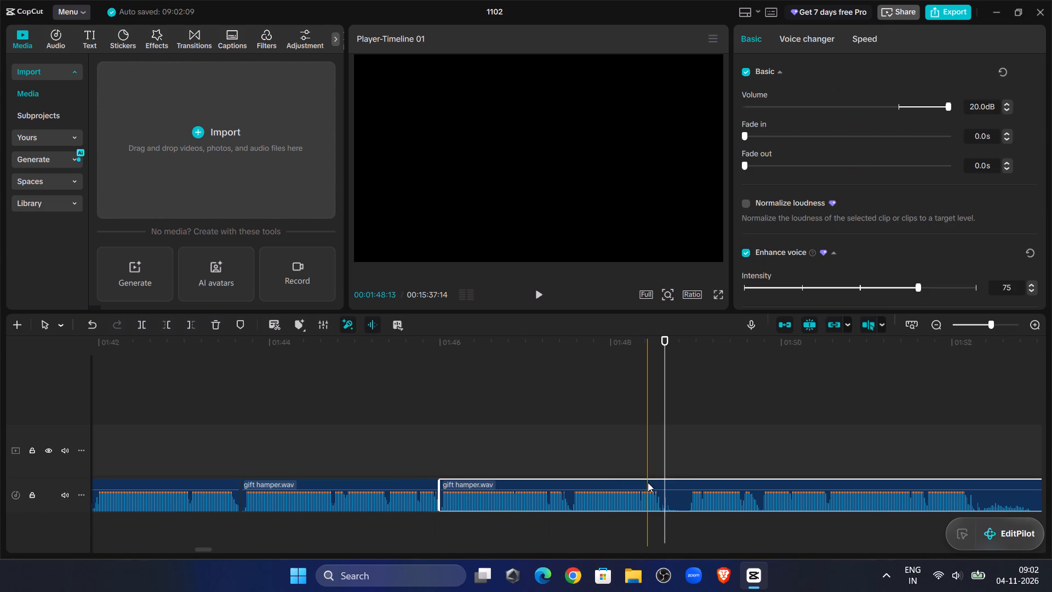
{"action": "left_click", "coordinate": [148, 323]}
Preview past the 00:01:48:19 split, trim the following clip's start to 00:01:48:27, and move it back to close the gap.
{"action": "left_click", "coordinate": [537, 289]}
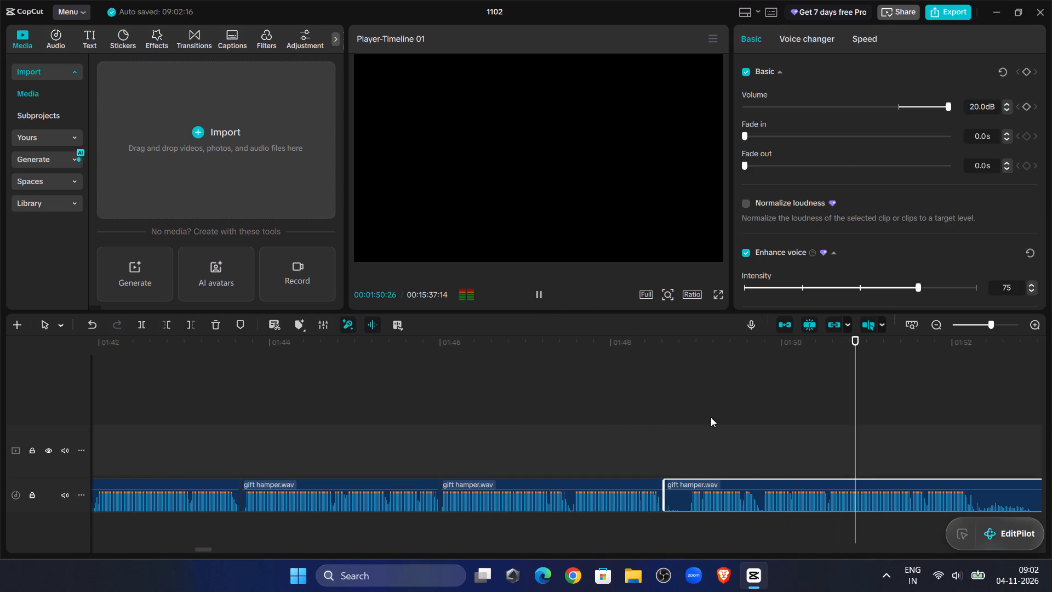
{"action": "left_click", "coordinate": [685, 424]}
{"action": "left_click", "coordinate": [685, 423]}
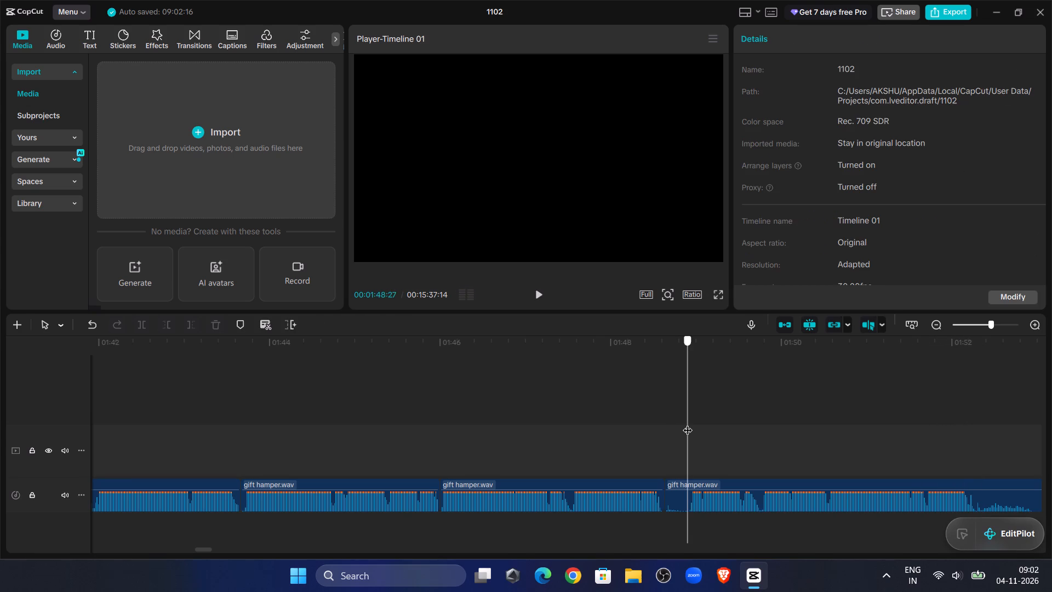
{"action": "left_click", "coordinate": [701, 501]}
{"action": "left_click", "coordinate": [168, 325]}
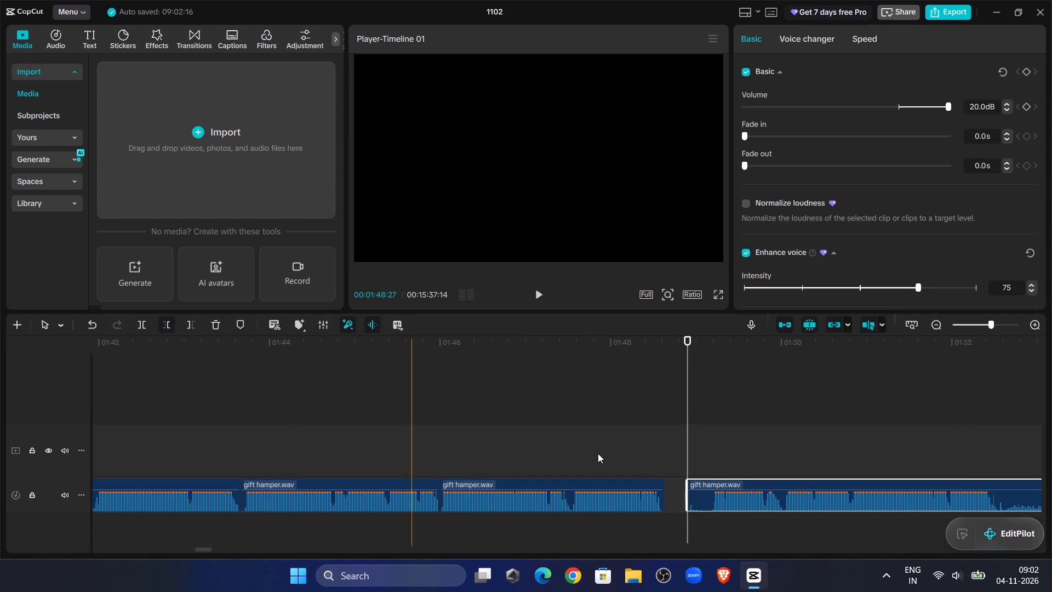
{"action": "left_click_drag", "start_coordinate": [720, 484], "coordinate": [697, 489]}
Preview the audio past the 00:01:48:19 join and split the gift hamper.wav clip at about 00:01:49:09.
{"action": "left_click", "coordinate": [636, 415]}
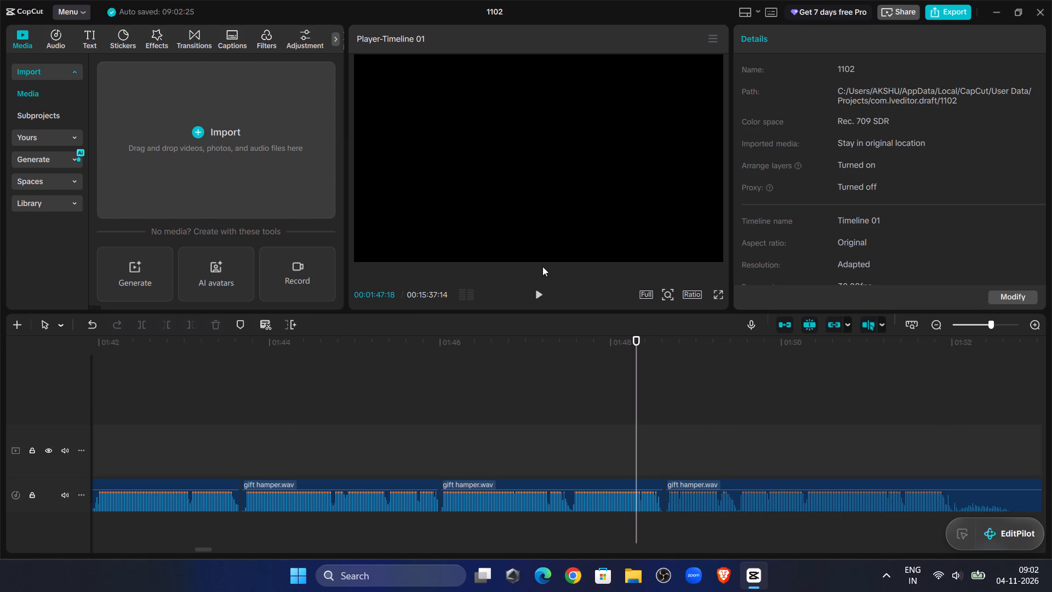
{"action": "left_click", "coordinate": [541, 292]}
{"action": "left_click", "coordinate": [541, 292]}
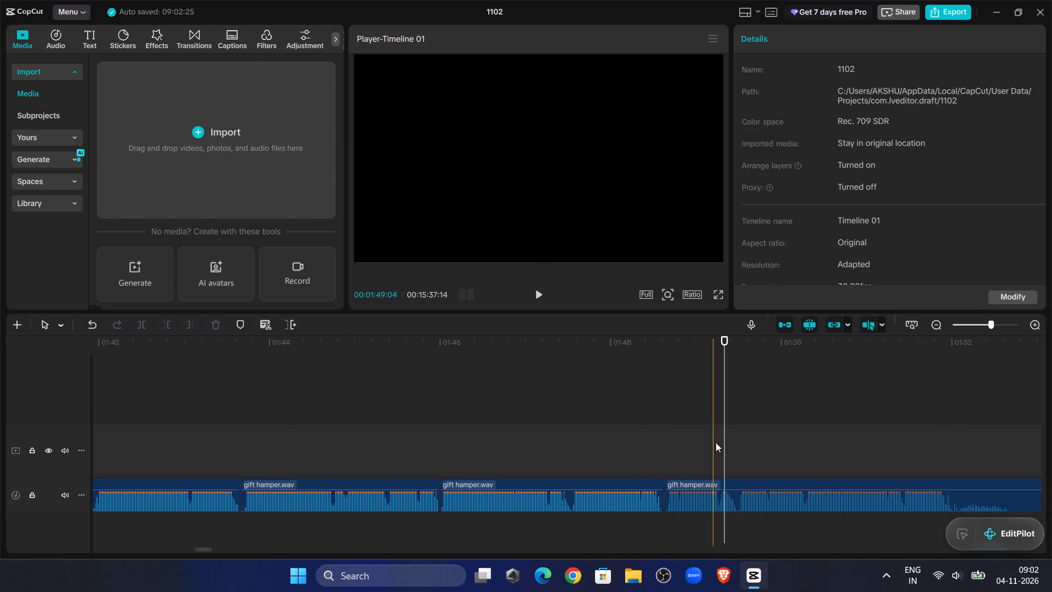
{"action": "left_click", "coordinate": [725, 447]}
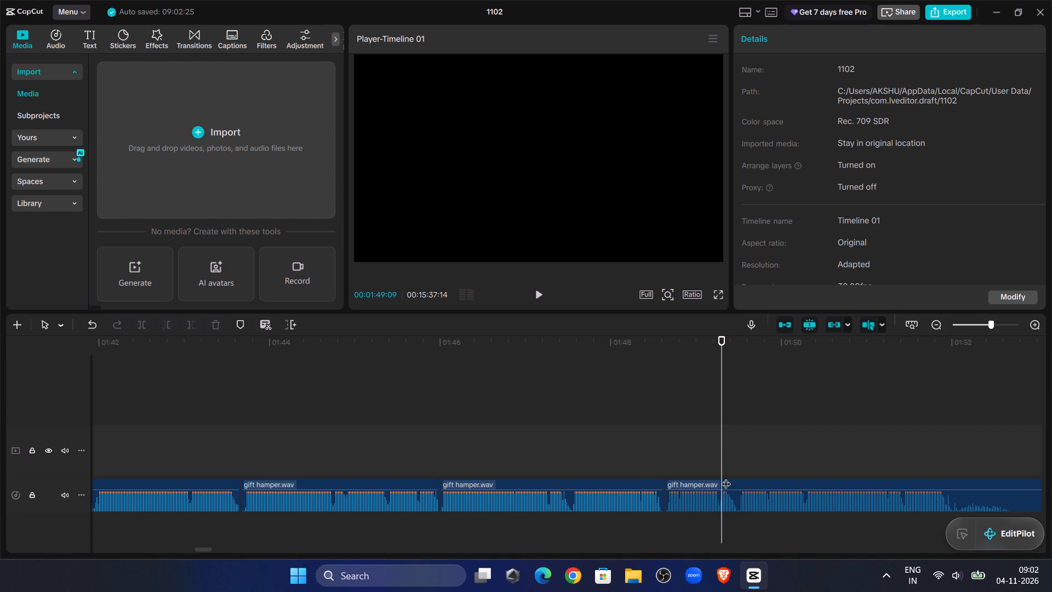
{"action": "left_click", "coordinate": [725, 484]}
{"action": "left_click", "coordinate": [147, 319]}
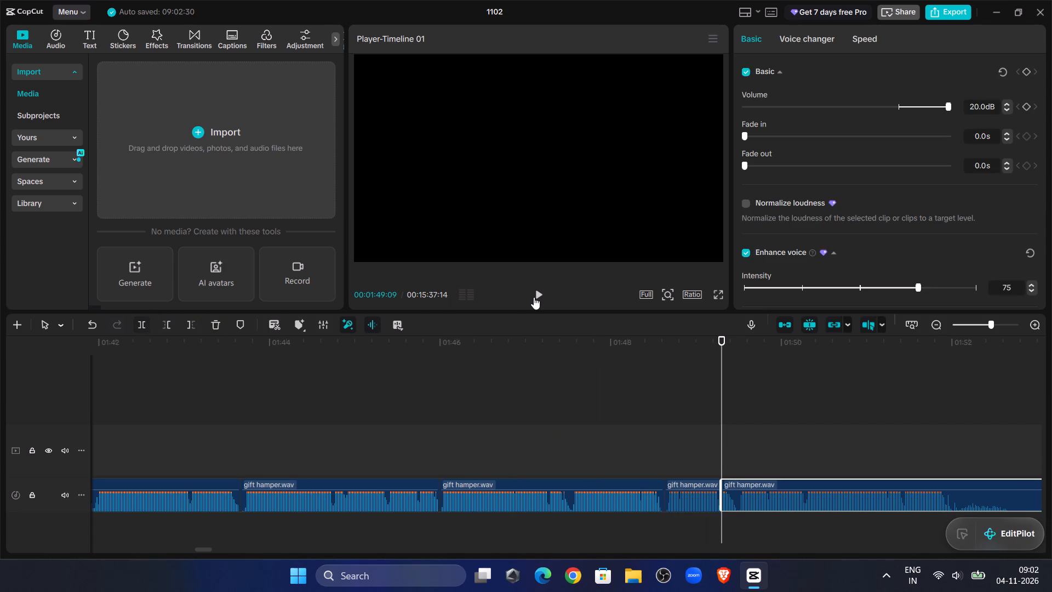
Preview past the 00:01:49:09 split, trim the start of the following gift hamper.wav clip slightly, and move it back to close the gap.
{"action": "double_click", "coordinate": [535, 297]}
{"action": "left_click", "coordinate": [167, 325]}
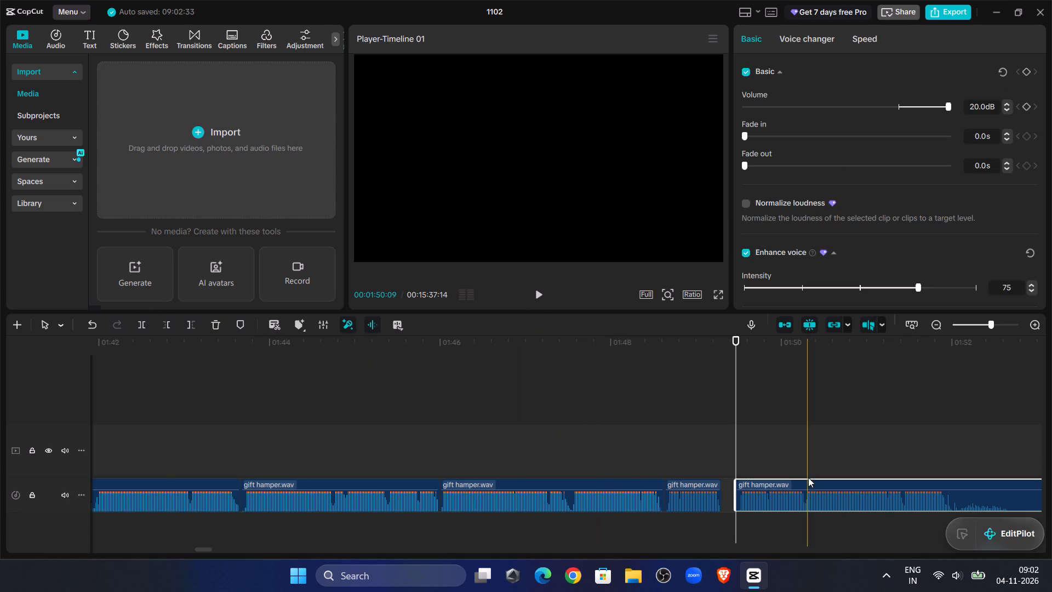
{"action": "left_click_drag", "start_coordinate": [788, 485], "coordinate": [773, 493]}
Preview the audio past the 00:01:49:09 join and split the gift hamper.wav clip at about 00:01:51:25.
{"action": "left_click", "coordinate": [691, 377]}
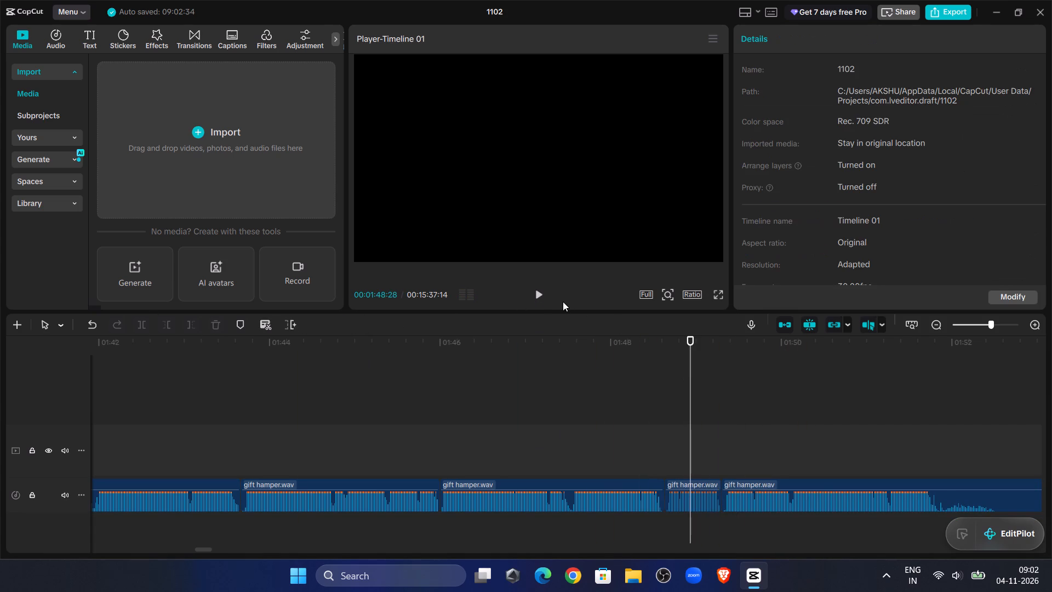
{"action": "left_click", "coordinate": [548, 289]}
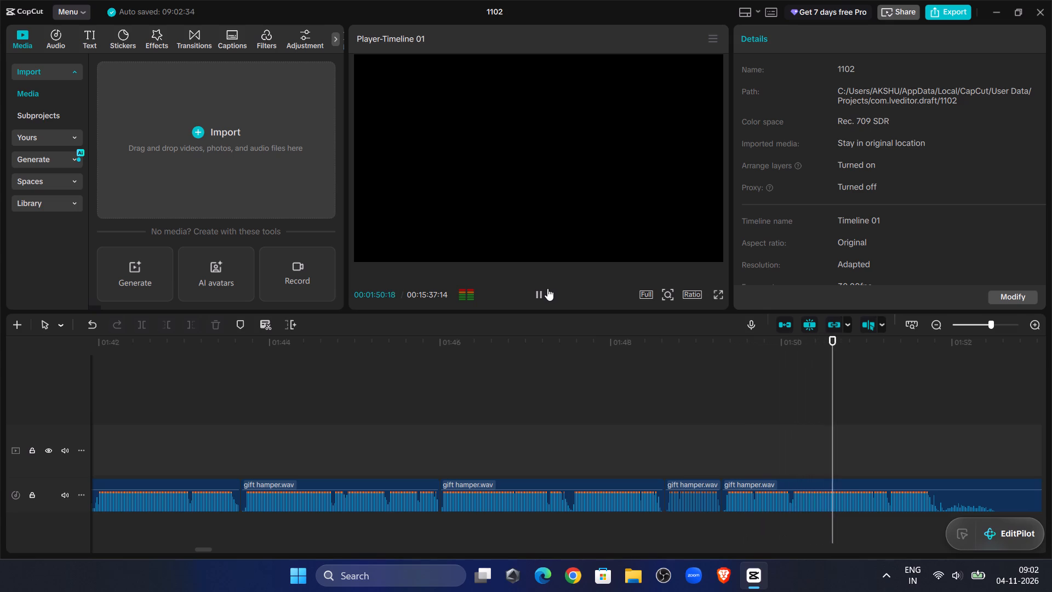
{"action": "left_click", "coordinate": [542, 294]}
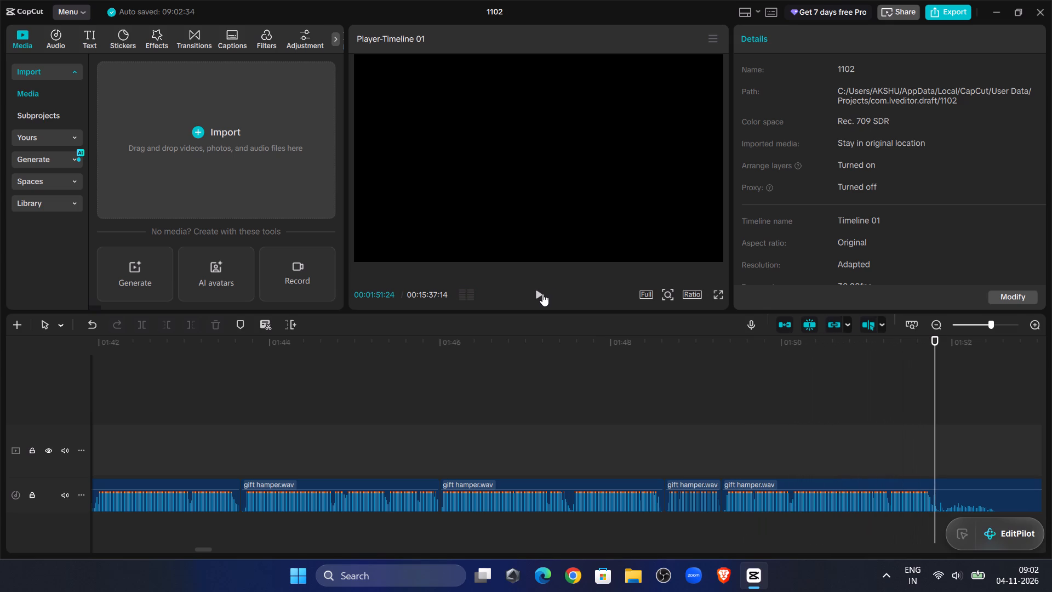
{"action": "double_click", "coordinate": [542, 294]}
{"action": "left_click_drag", "start_coordinate": [953, 430], "coordinate": [936, 430]}
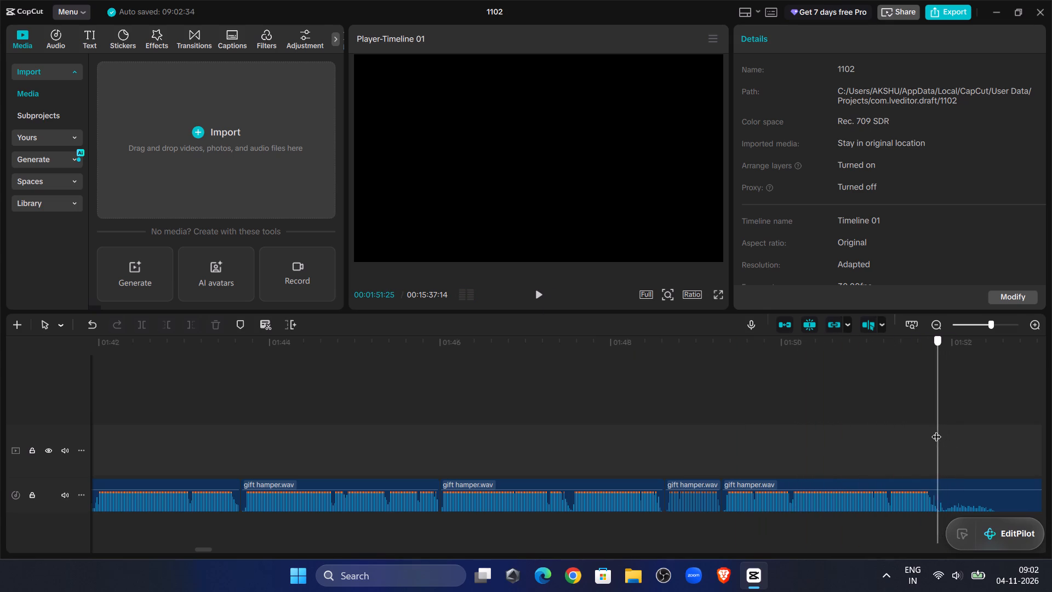
{"action": "left_click_drag", "start_coordinate": [936, 430], "coordinate": [938, 430]}
{"action": "left_click", "coordinate": [900, 482]}
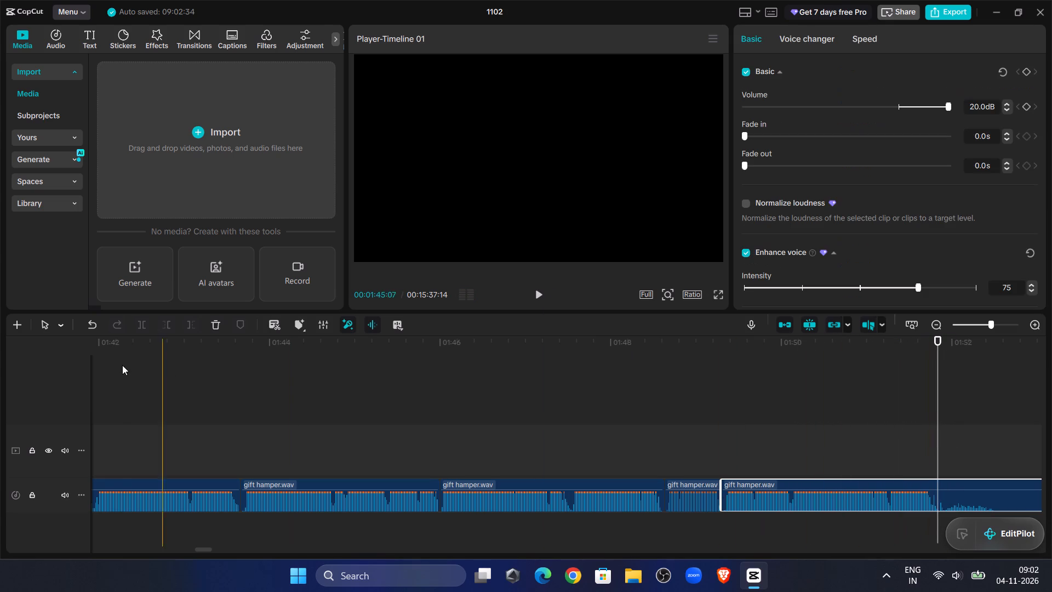
{"action": "left_click", "coordinate": [135, 328]}
Preview past the 00:01:51:25 split and trim the following gift hamper.wav clip's start to about 00:01:54.
{"action": "left_click", "coordinate": [540, 294]}
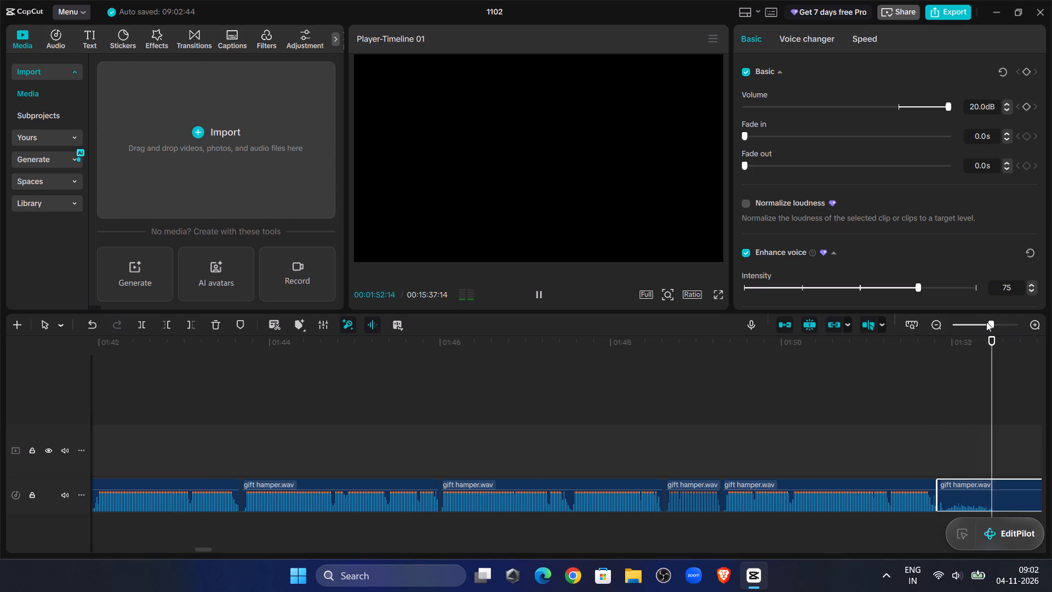
{"action": "left_click", "coordinate": [984, 322]}
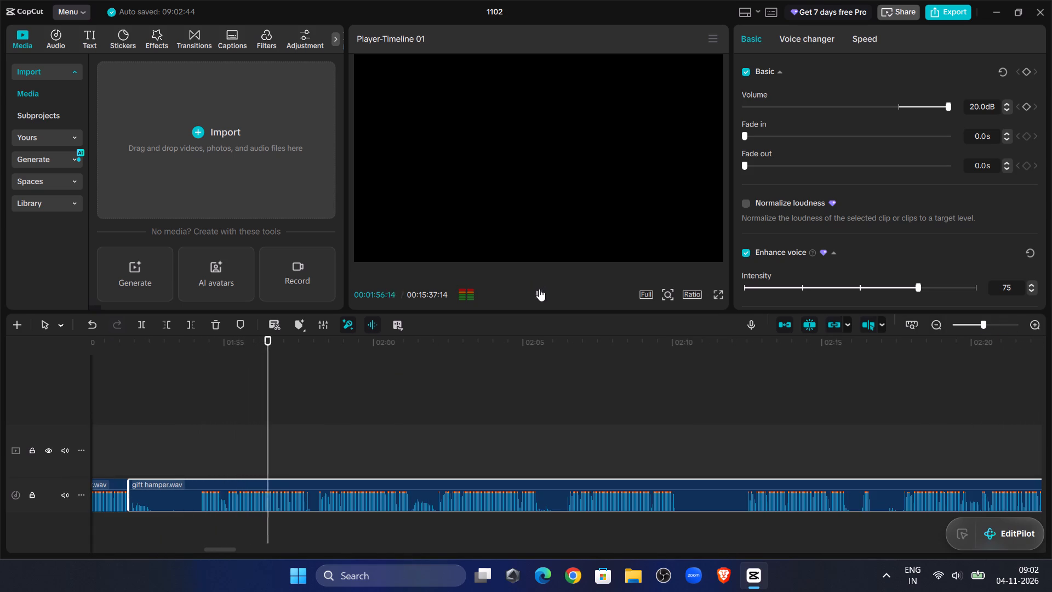
{"action": "left_click", "coordinate": [188, 411]}
{"action": "left_click_drag", "start_coordinate": [189, 411], "coordinate": [201, 416]}
{"action": "left_click", "coordinate": [216, 493]}
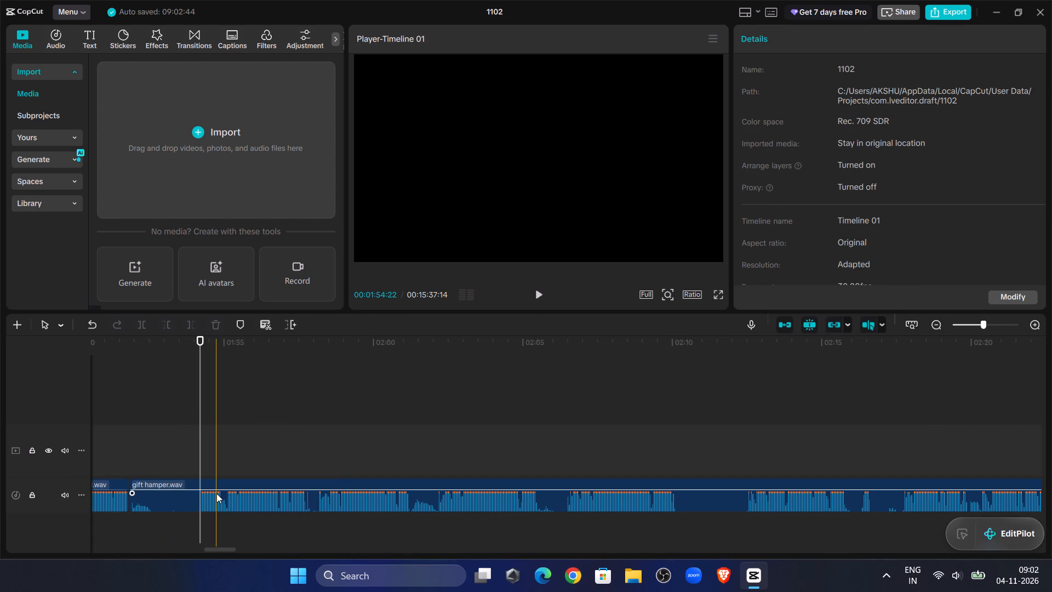
{"action": "left_click", "coordinate": [162, 325]}
Preview the audio from about 00:01:47 and delete the two gift hamper.wav clips between 00:01:48:19 and 00:01:51:25.
{"action": "left_click", "coordinate": [167, 390]}
{"action": "left_click_drag", "start_coordinate": [167, 390], "coordinate": [321, 456]}
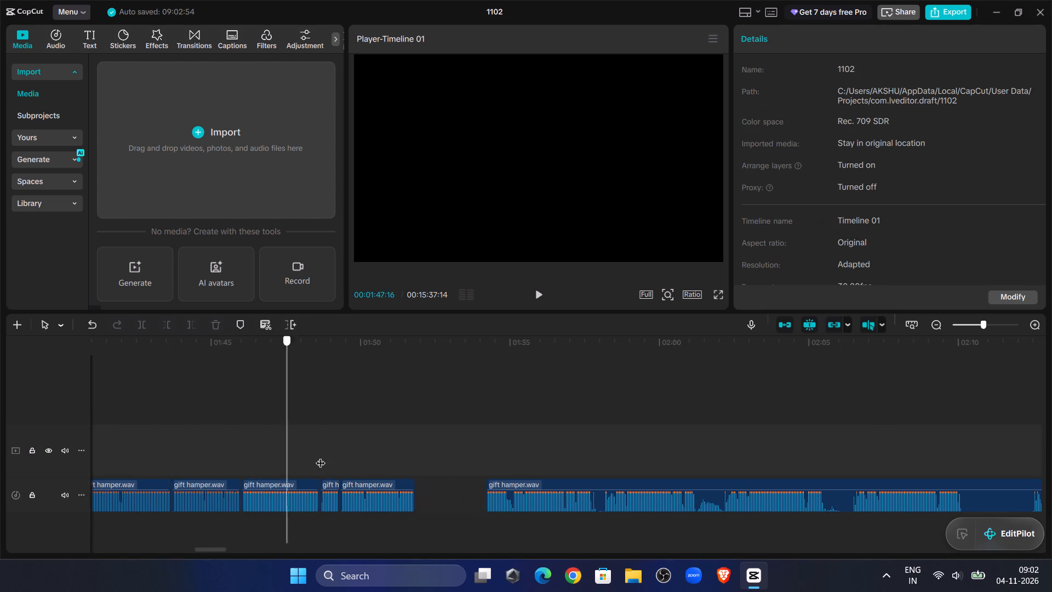
{"action": "left_click_drag", "start_coordinate": [321, 456], "coordinate": [313, 455]}
{"action": "left_click", "coordinate": [529, 293]}
{"action": "left_click", "coordinate": [534, 294]}
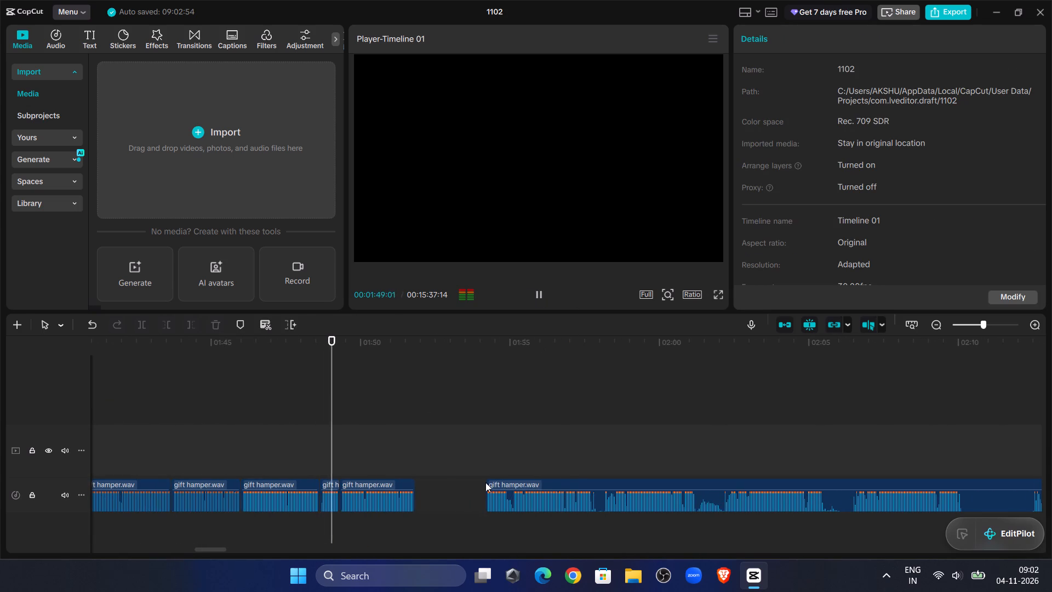
{"action": "left_click_drag", "start_coordinate": [443, 497], "coordinate": [334, 491]}
{"action": "key", "text": "Delete"}
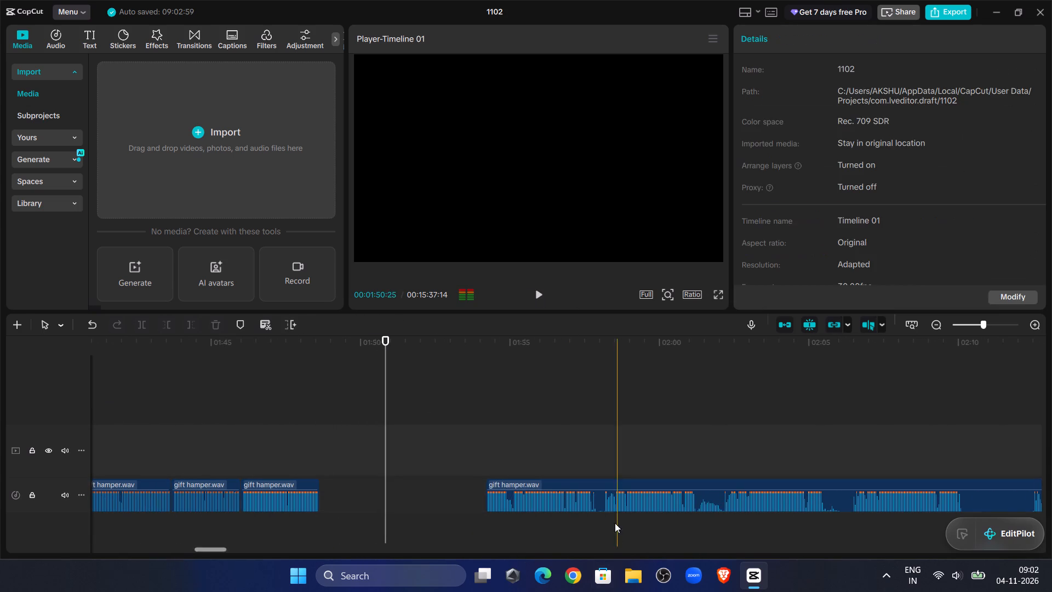
Move the gift hamper.wav clip starting at about 00:01:54 back against the previous clip's end at 00:01:48:19.
{"action": "left_click", "coordinate": [601, 494]}
{"action": "left_click_drag", "start_coordinate": [608, 487], "coordinate": [445, 506]}
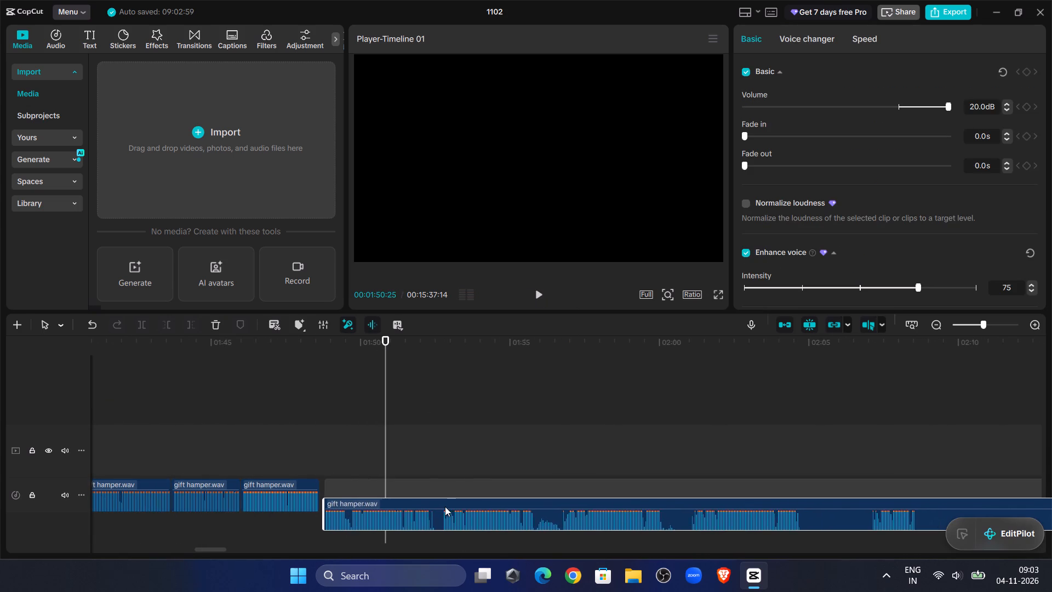
{"action": "left_click_drag", "start_coordinate": [445, 506], "coordinate": [444, 506]}
Preview the audio past the 00:01:48:19 join and split the gift hamper.wav clip at about 00:01:49:10.
{"action": "left_click", "coordinate": [289, 436]}
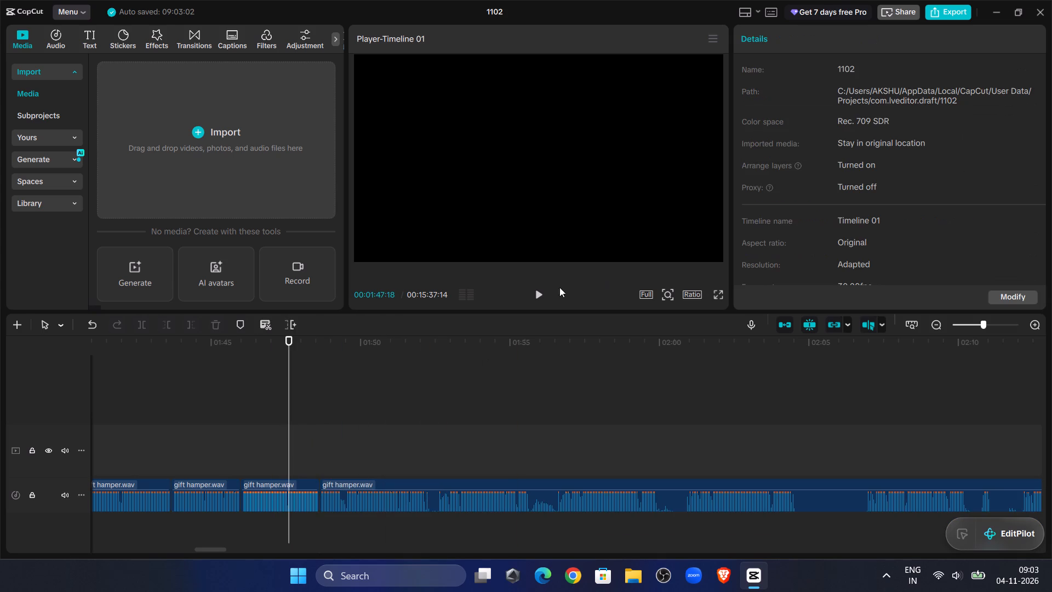
{"action": "left_click", "coordinate": [540, 293]}
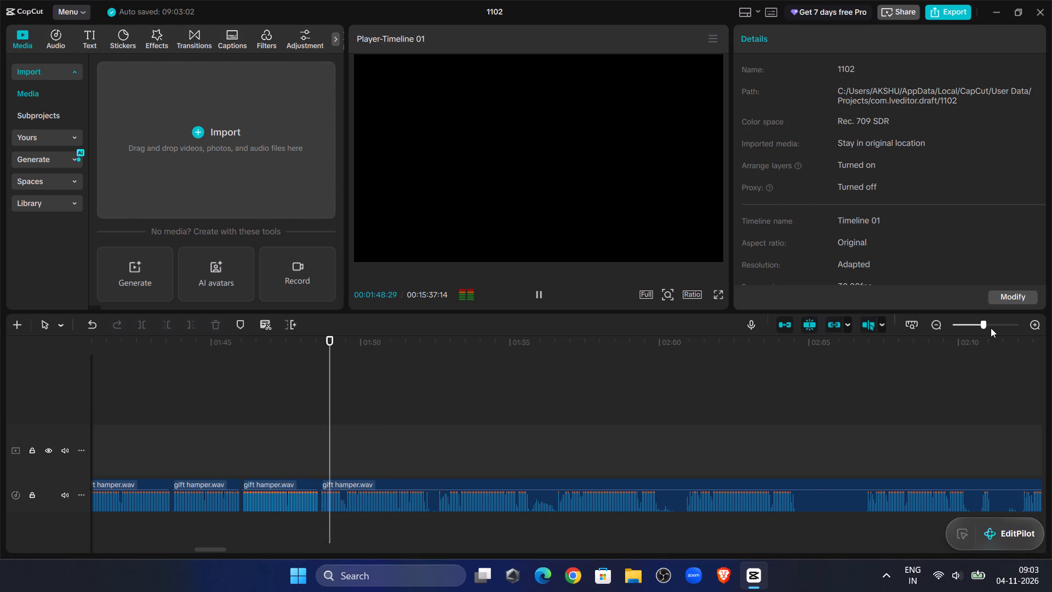
{"action": "left_click", "coordinate": [992, 328]}
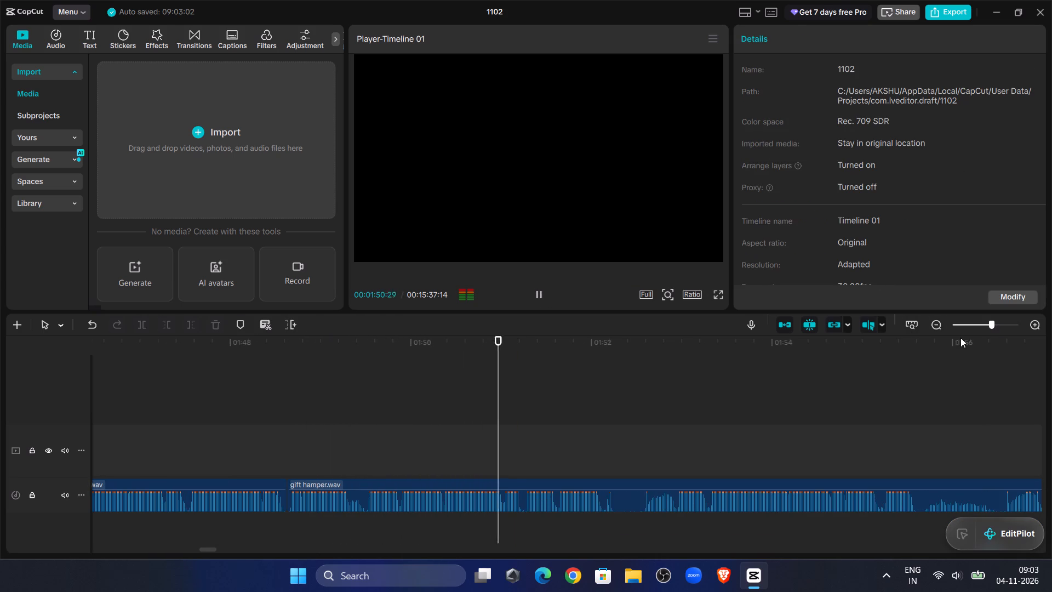
{"action": "left_click", "coordinate": [262, 425]}
{"action": "left_click", "coordinate": [530, 303]}
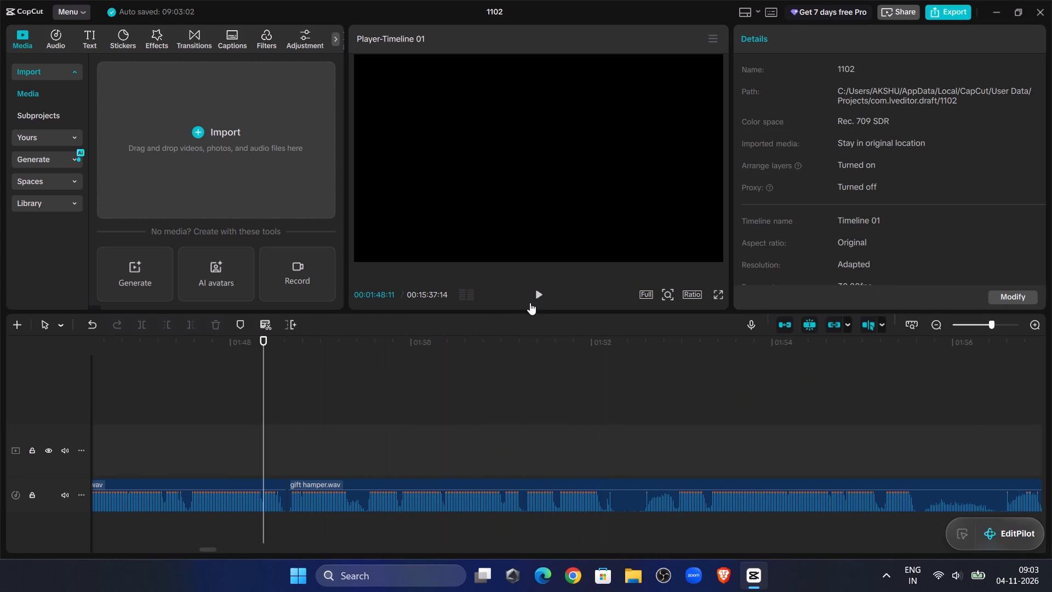
{"action": "left_click", "coordinate": [535, 299]}
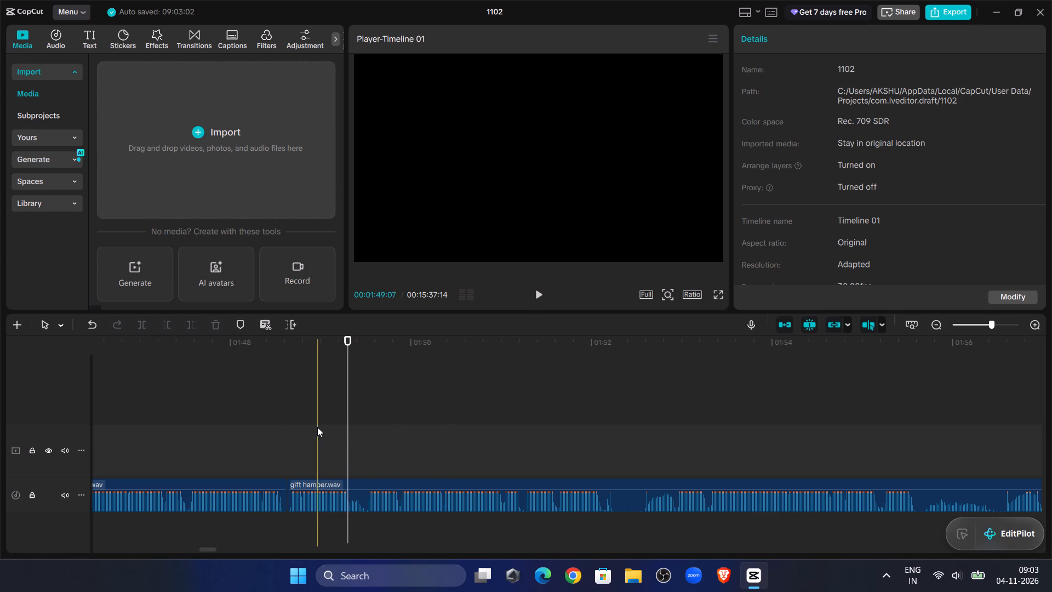
{"action": "left_click", "coordinate": [347, 425]}
{"action": "left_click", "coordinate": [375, 504]}
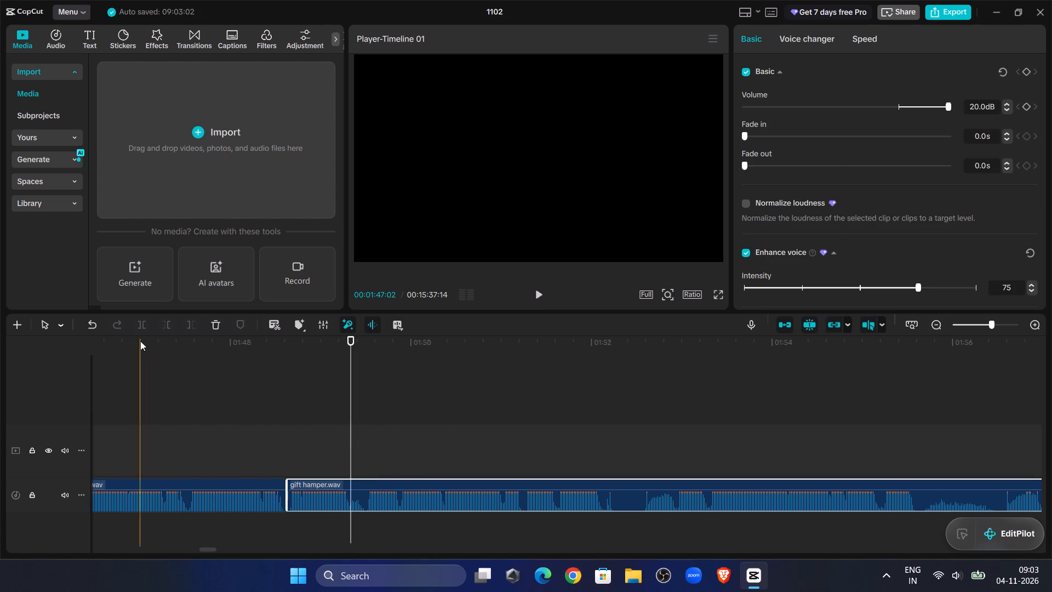
{"action": "left_click", "coordinate": [142, 328]}
Preview past the 00:01:49:10 split, trim the following clip's start to about 00:01:49:15, and move it back to close the gap.
{"action": "double_click", "coordinate": [540, 300]}
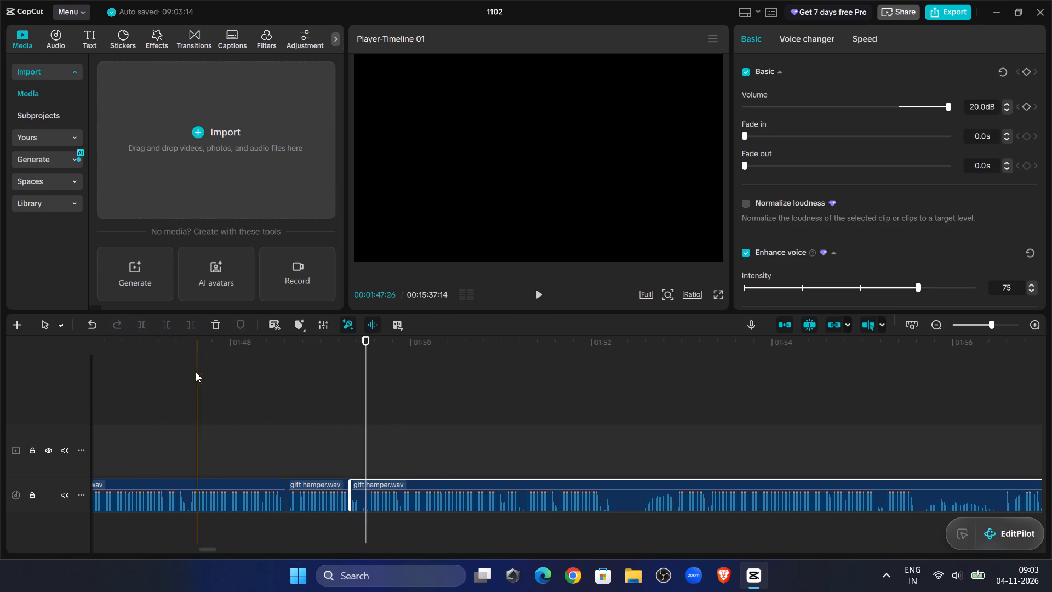
{"action": "left_click", "coordinate": [168, 325]}
{"action": "left_click_drag", "start_coordinate": [406, 485], "coordinate": [389, 487]}
Preview the audio past the 00:01:49:10 join and split the gift hamper.wav clip at 00:01:52:00.
{"action": "left_click", "coordinate": [249, 399]}
{"action": "left_click", "coordinate": [539, 293]}
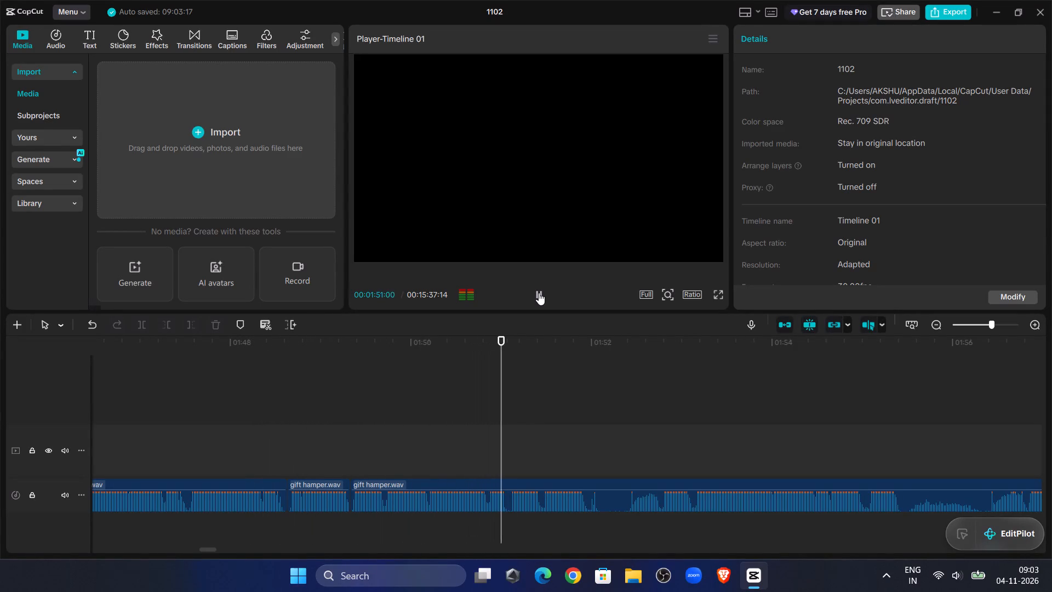
{"action": "left_click", "coordinate": [539, 293]}
{"action": "left_click", "coordinate": [587, 502]}
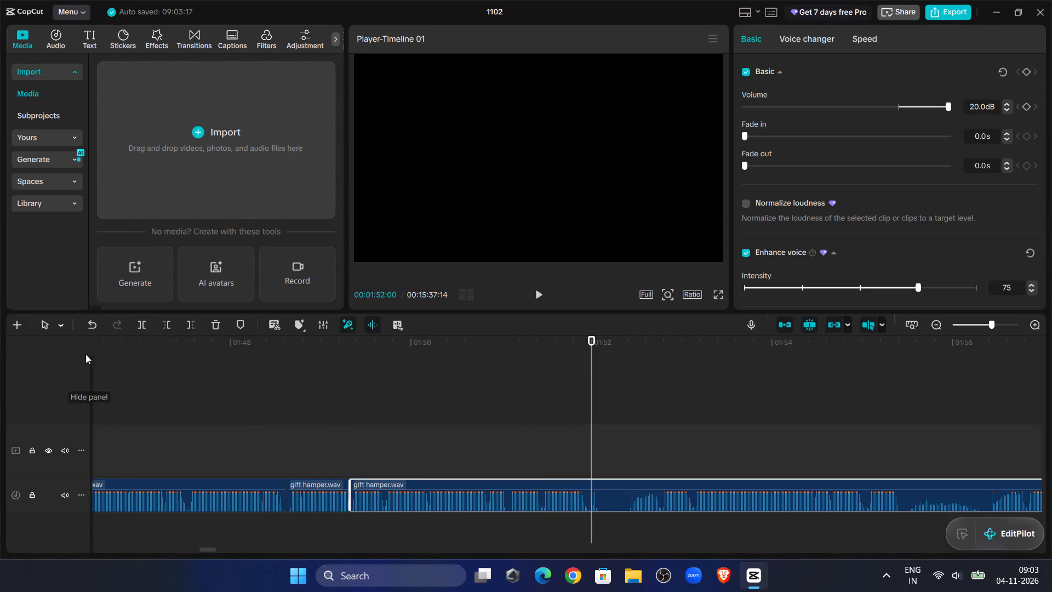
{"action": "left_click", "coordinate": [135, 325]}
Preview past the 00:01:52:00 split and trim the following gift hamper.wav clip's start to 00:02:01:05.
{"action": "left_click", "coordinate": [538, 289]}
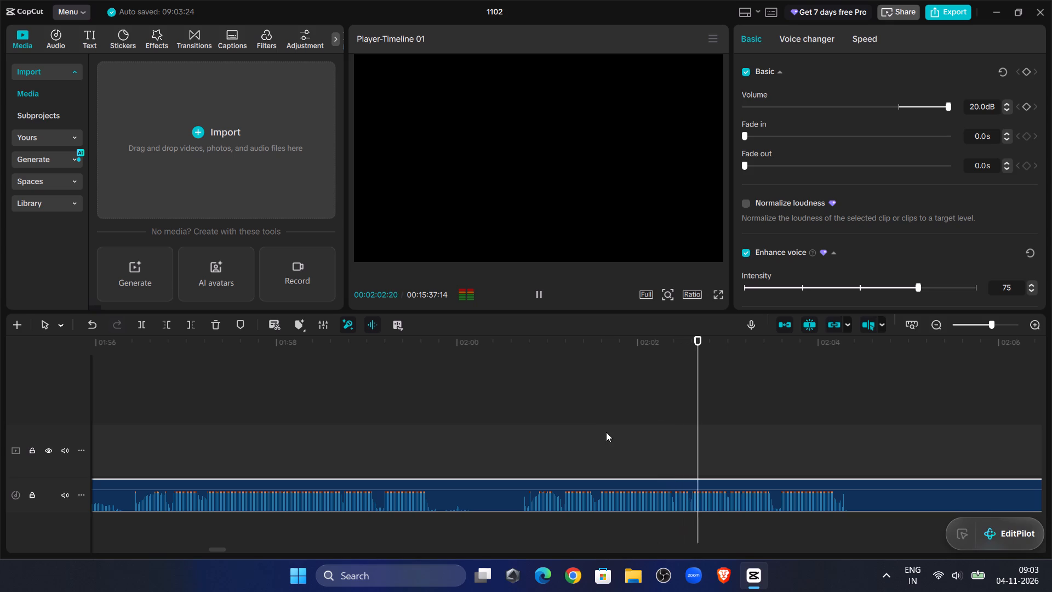
{"action": "left_click", "coordinate": [562, 443]}
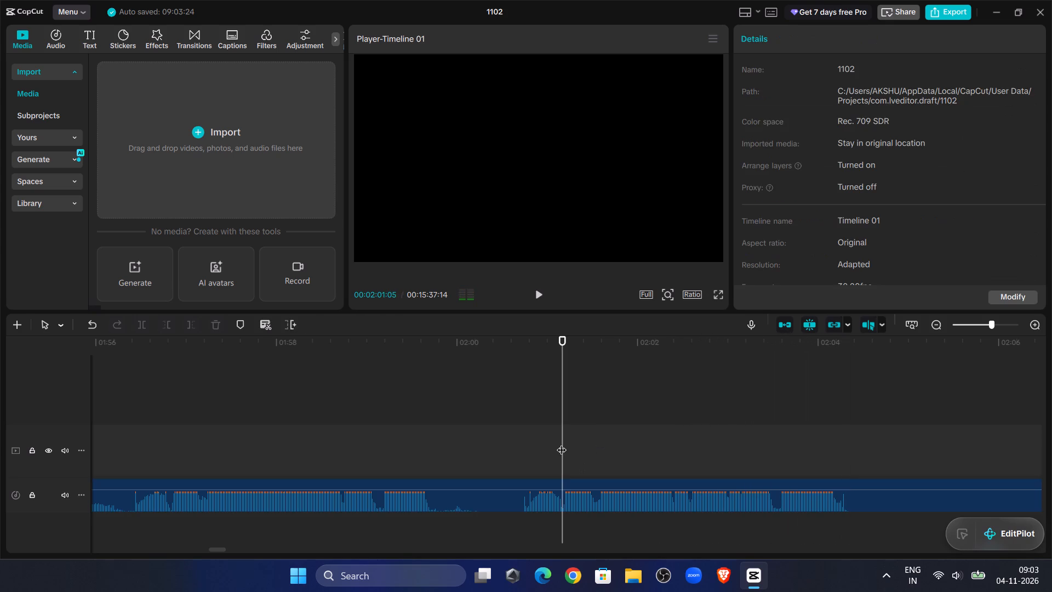
{"action": "left_click", "coordinate": [571, 504]}
{"action": "left_click", "coordinate": [153, 324]}
{"action": "left_click", "coordinate": [176, 326]}
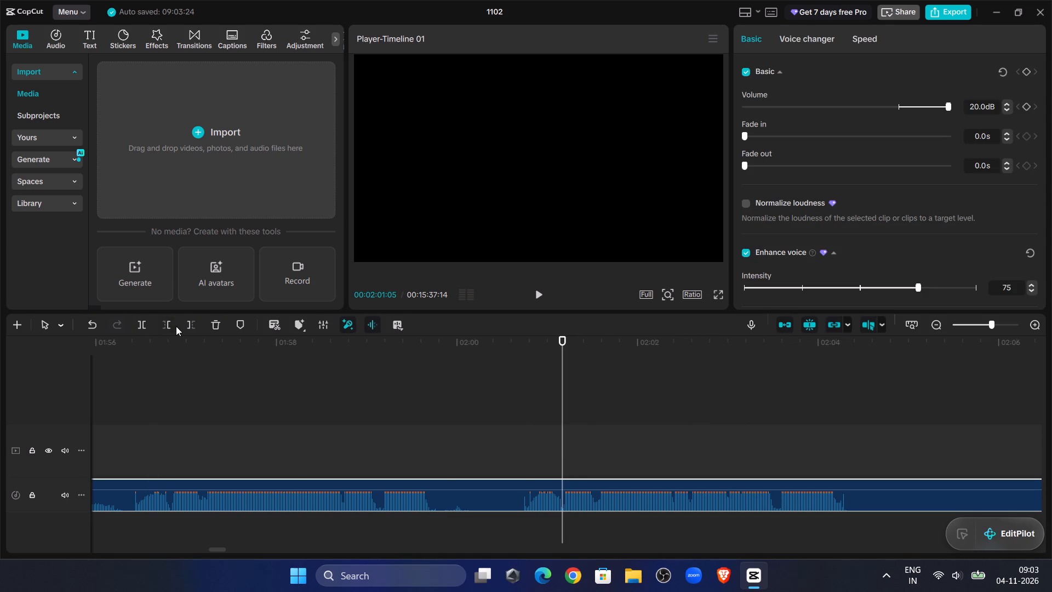
{"action": "left_click", "coordinate": [174, 326]}
Move the gift hamper.wav clip starting at 00:02:01:05 back against the previous clip's end at 00:01:52:00.
{"action": "left_click_drag", "start_coordinate": [776, 485], "coordinate": [0, 477]}
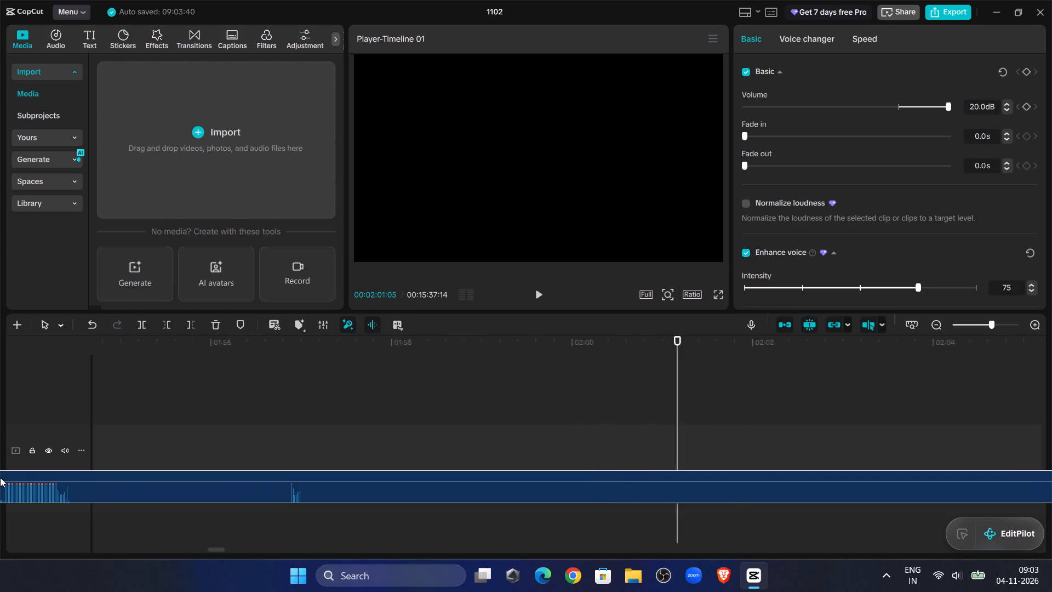
{"action": "left_click_drag", "start_coordinate": [0, 477], "coordinate": [636, 498]}
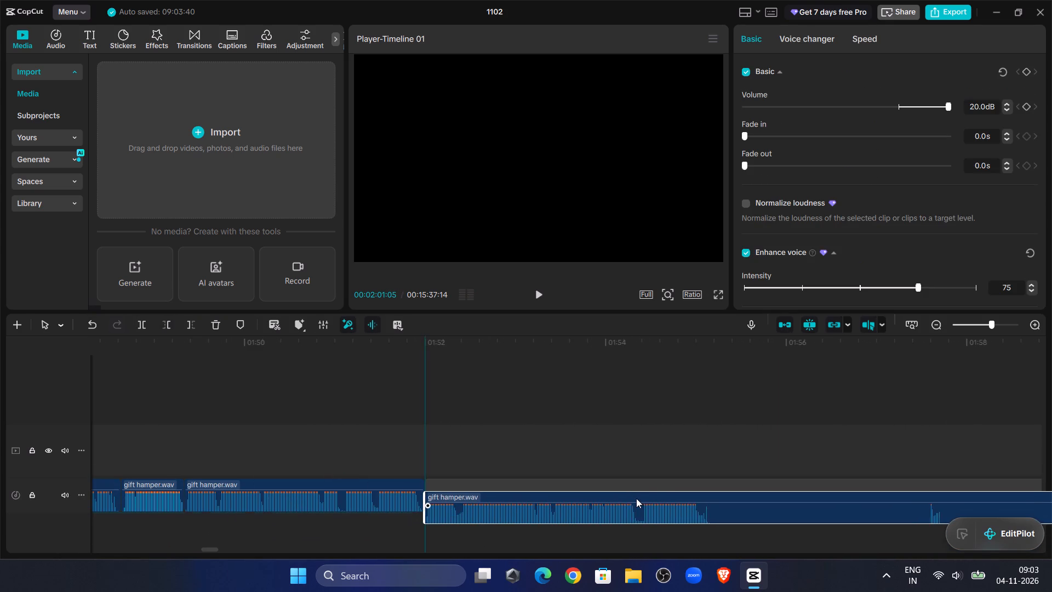
{"action": "left_click_drag", "start_coordinate": [636, 498], "coordinate": [638, 498]}
Preview the audio past the 00:01:52:00 join and split the gift hamper.wav clip at 00:01:55:06.
{"action": "left_click", "coordinate": [383, 373]}
{"action": "left_click", "coordinate": [544, 289]}
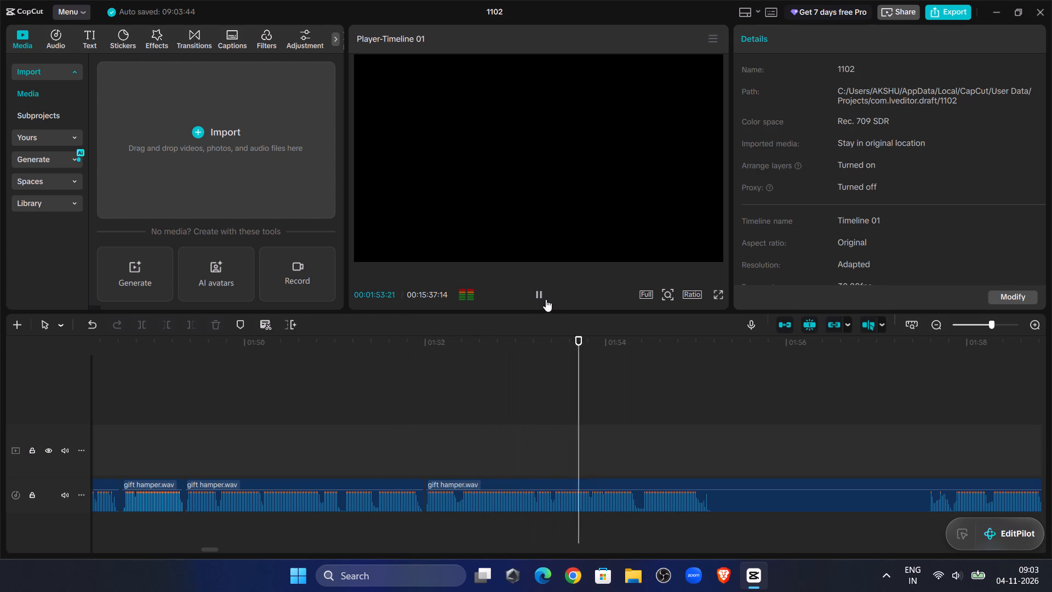
{"action": "left_click", "coordinate": [544, 296]}
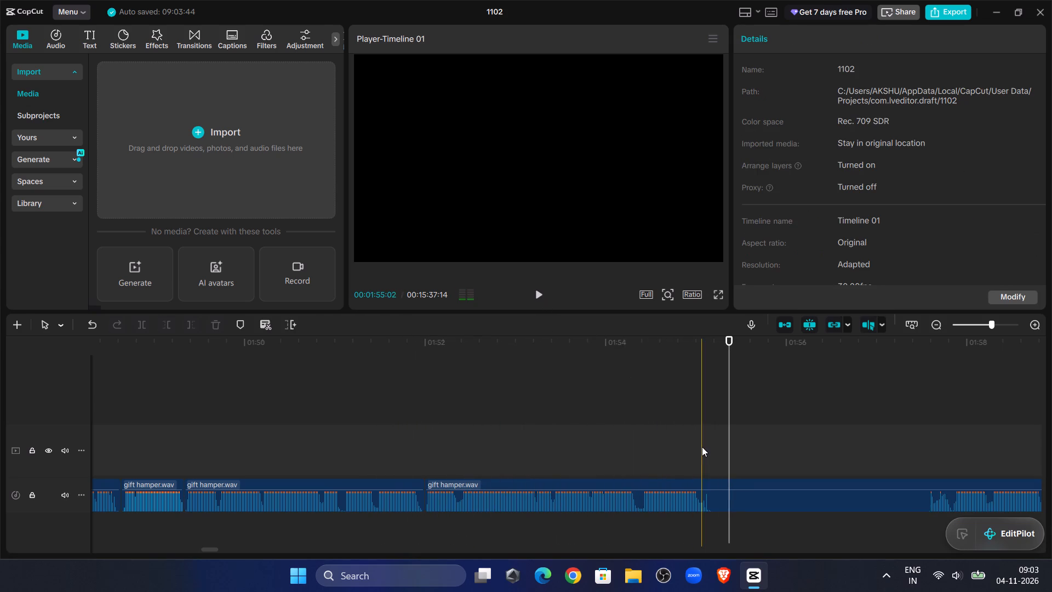
{"action": "left_click", "coordinate": [714, 446]}
{"action": "left_click", "coordinate": [704, 482]}
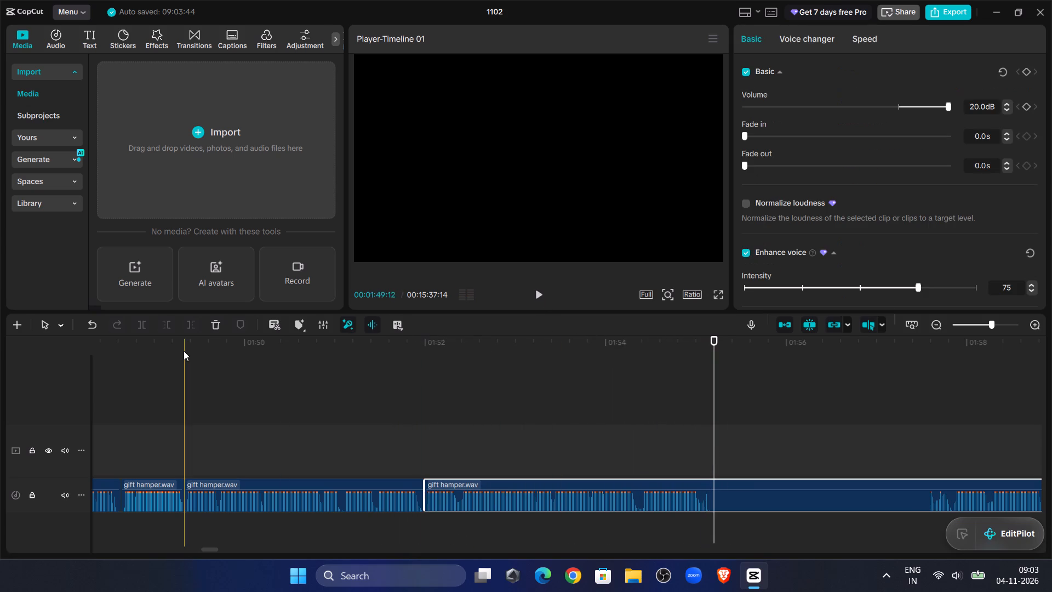
{"action": "left_click", "coordinate": [133, 320]}
{"action": "left_click", "coordinate": [144, 323]}
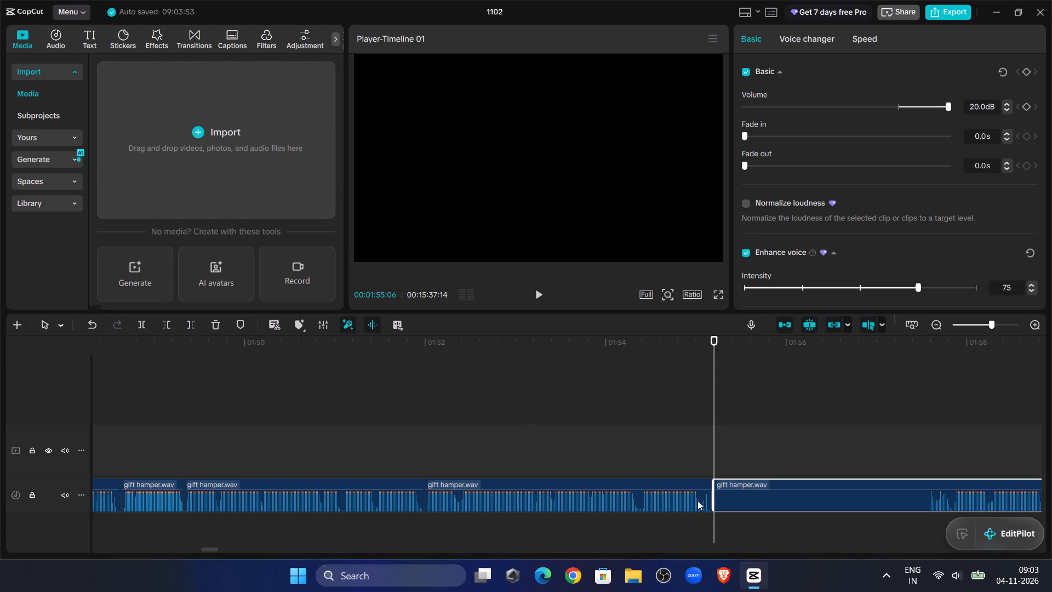
Preview past the 00:01:55:06 split and trim the following gift hamper.wav clip's start to 00:02:05:22.
{"action": "left_click", "coordinate": [935, 403]}
{"action": "left_click", "coordinate": [537, 304]}
{"action": "left_click", "coordinate": [531, 302]}
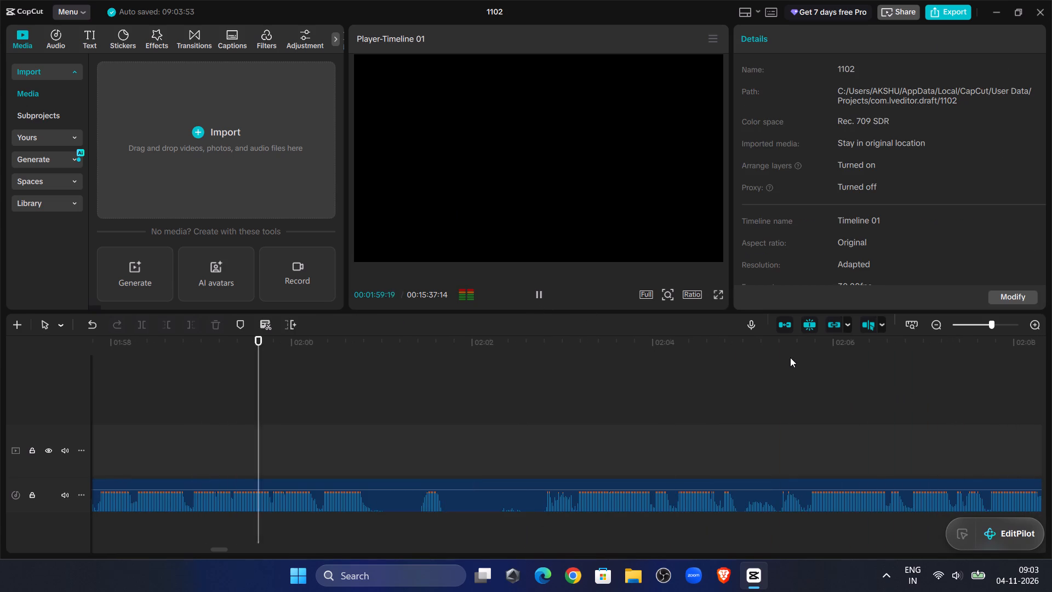
{"action": "left_click", "coordinate": [568, 403]}
{"action": "left_click", "coordinate": [547, 303]}
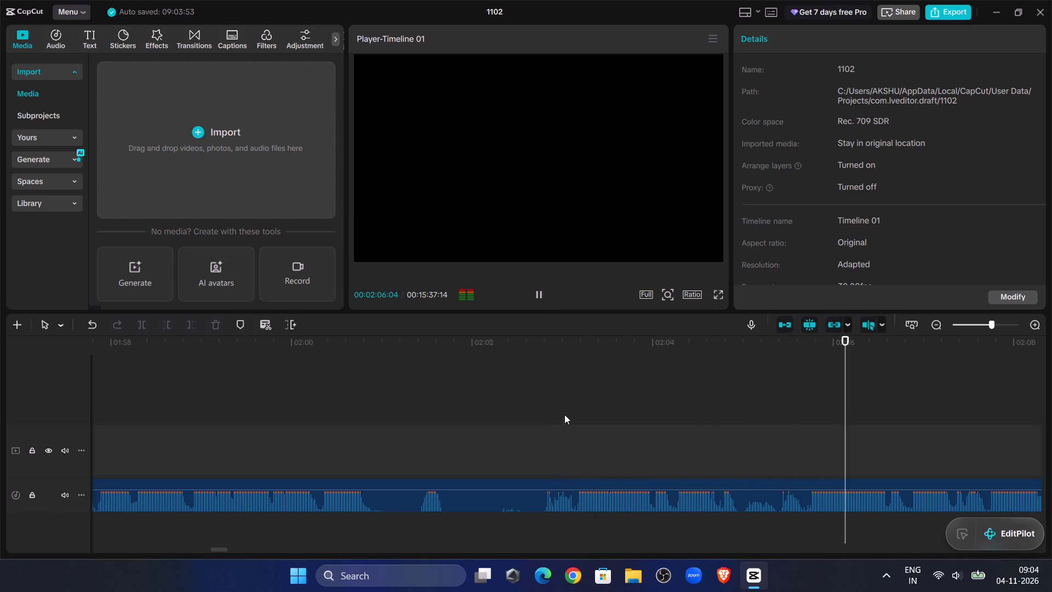
{"action": "left_click", "coordinate": [820, 433]}
{"action": "left_click_drag", "start_coordinate": [819, 433], "coordinate": [808, 436]}
{"action": "left_click", "coordinate": [820, 487]}
{"action": "left_click", "coordinate": [171, 318]}
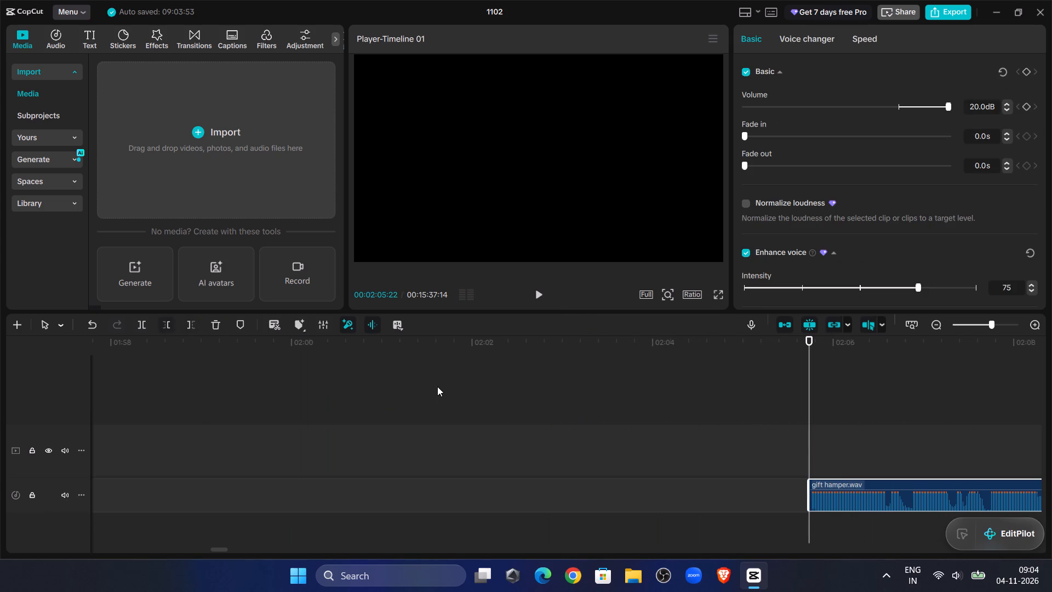
Move the gift hamper.wav clip starting at 00:02:05:22 back against the previous clip's end at 00:01:55:06.
{"action": "left_click_drag", "start_coordinate": [864, 482], "coordinate": [161, 583]}
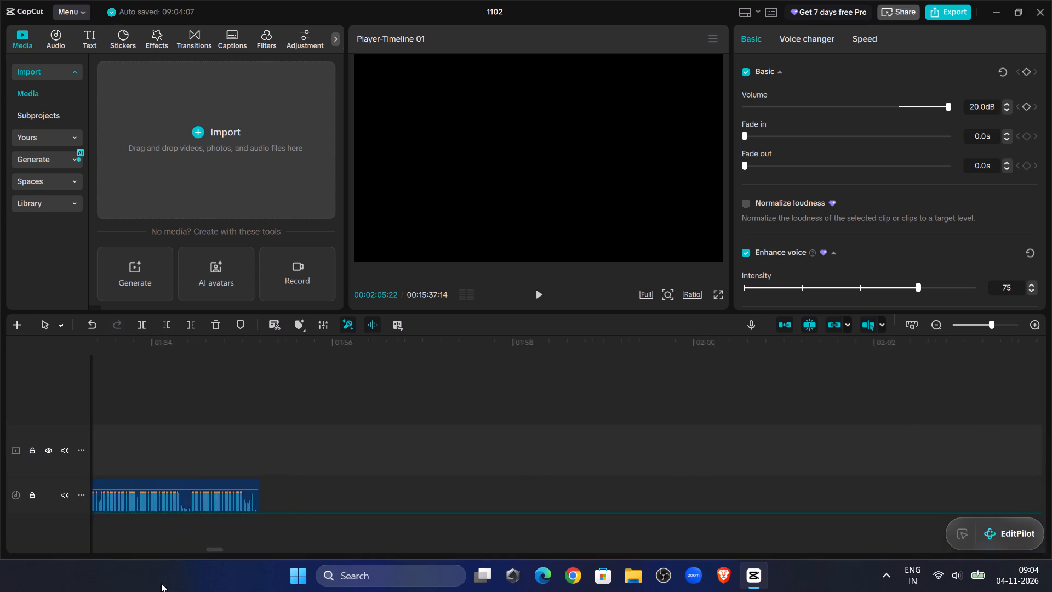
{"action": "left_click_drag", "start_coordinate": [161, 583], "coordinate": [363, 498]}
Preview the audio past the 00:01:55:06 join and split the gift hamper.wav clip at 00:01:56:28.
{"action": "left_click", "coordinate": [286, 392]}
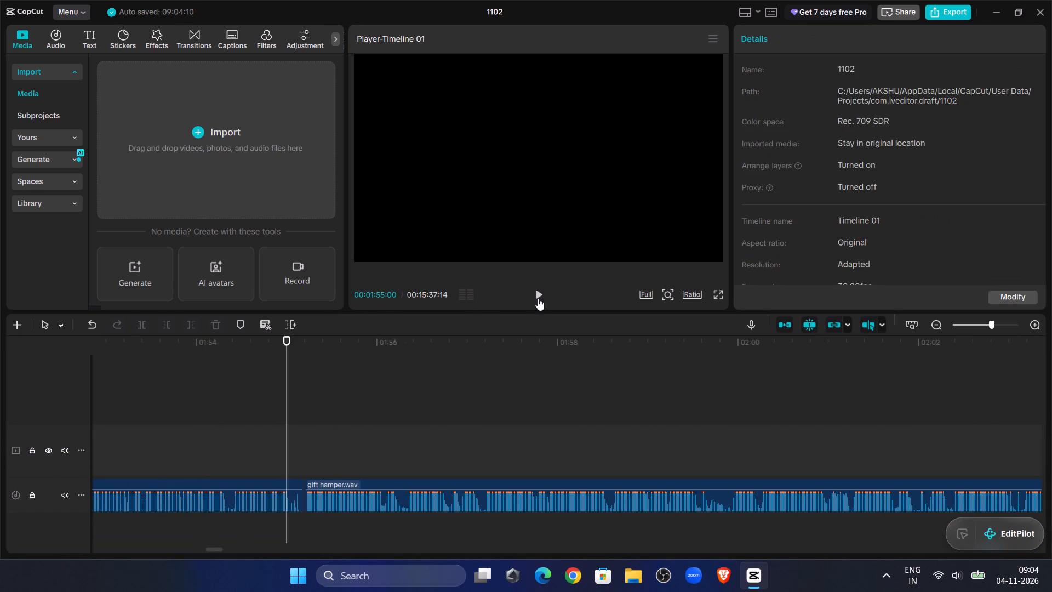
{"action": "left_click", "coordinate": [540, 296]}
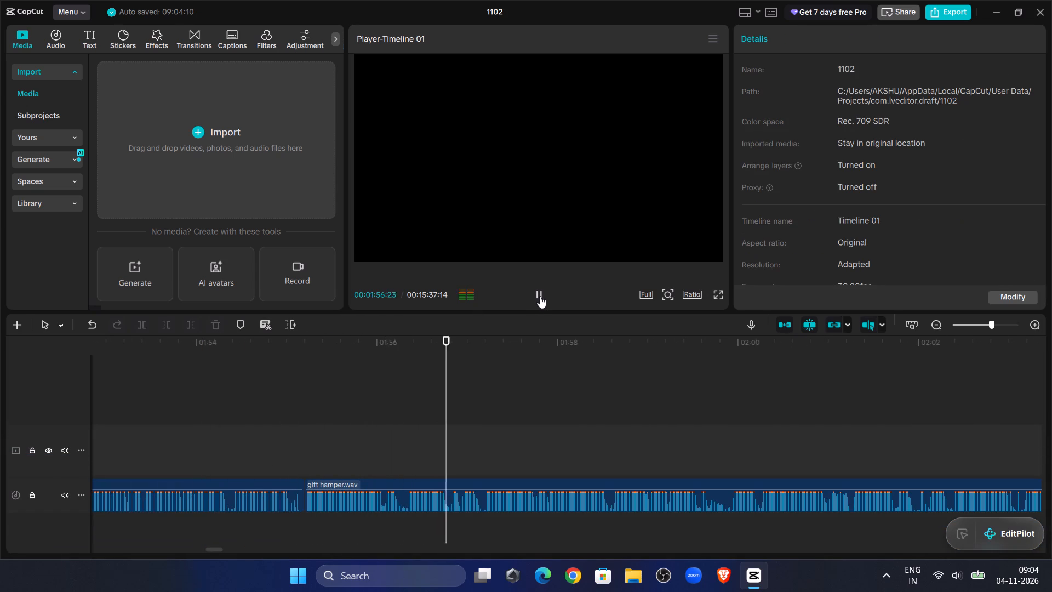
{"action": "left_click", "coordinate": [540, 296]}
{"action": "double_click", "coordinate": [548, 285]}
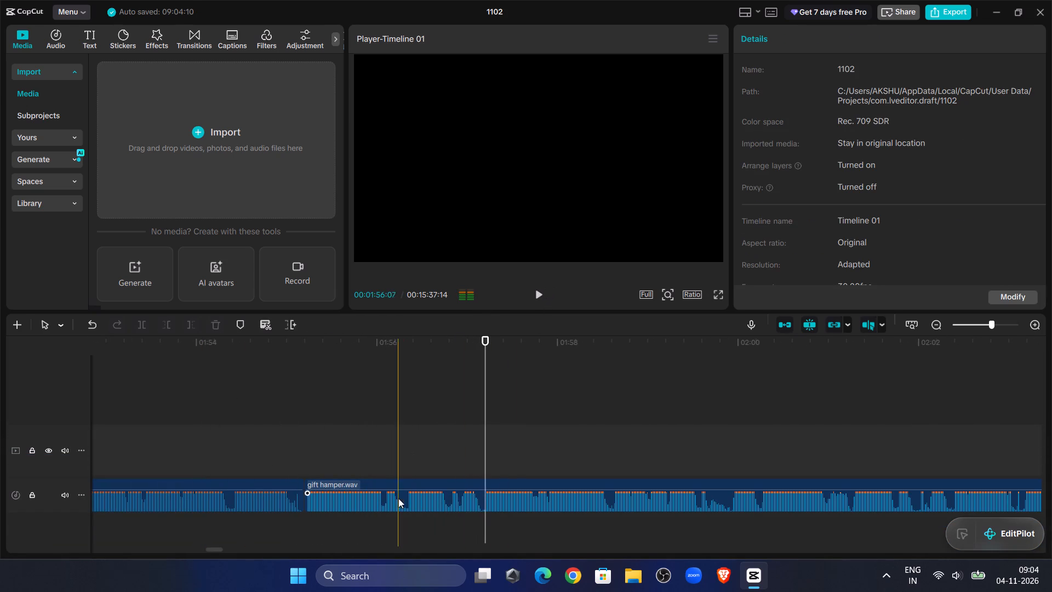
{"action": "left_click", "coordinate": [460, 432]}
{"action": "left_click", "coordinate": [468, 488]}
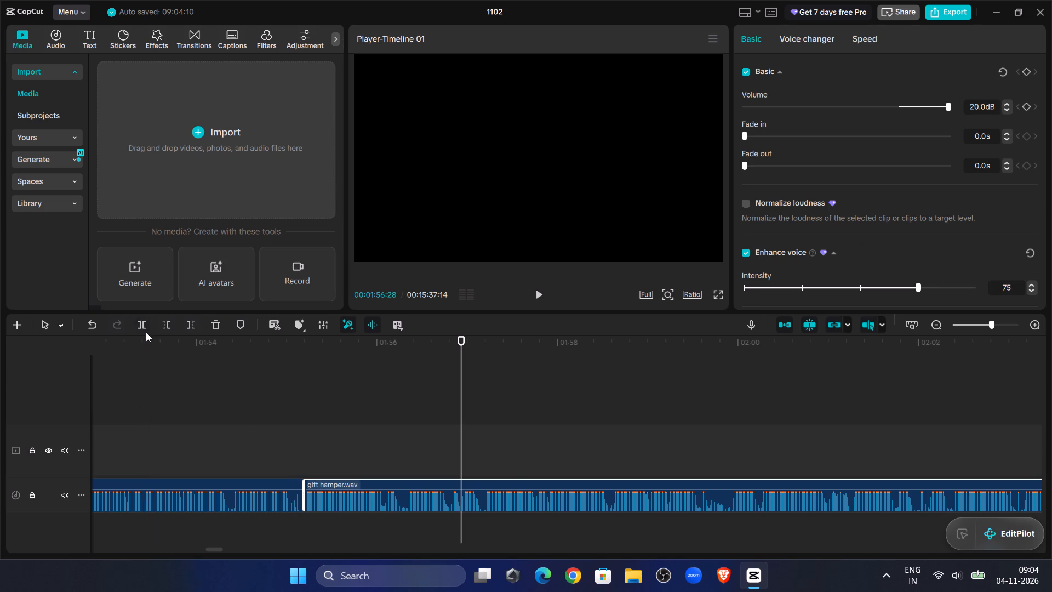
{"action": "left_click", "coordinate": [146, 332]}
Trim the gift hamper.wav clip after the 00:01:56:28 split to start at 00:01:57:05 and close the gap before it.
{"action": "double_click", "coordinate": [542, 297]}
{"action": "left_click", "coordinate": [483, 382]}
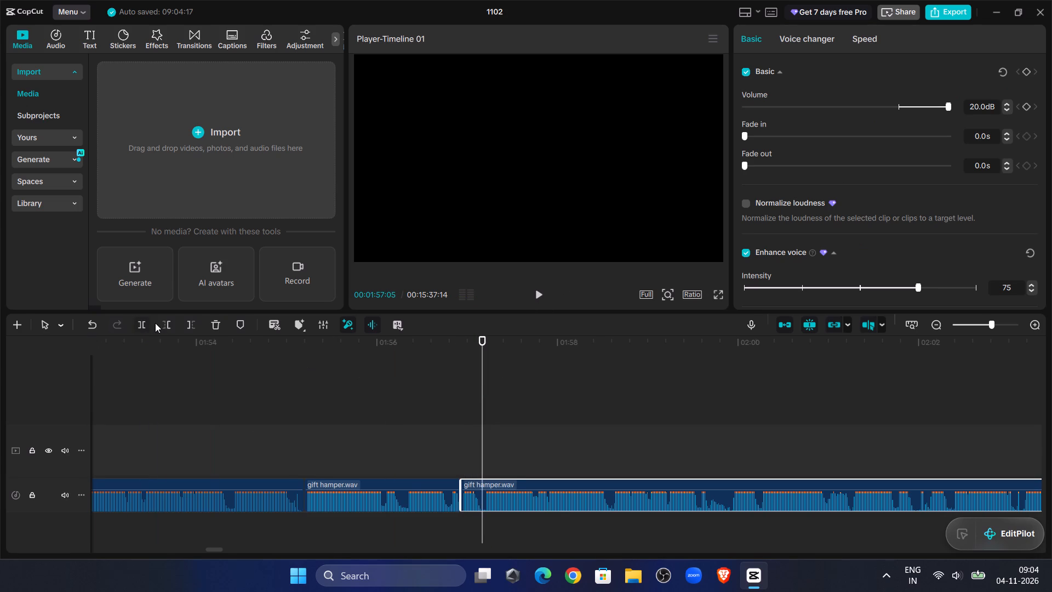
{"action": "left_click", "coordinate": [173, 324]}
{"action": "left_click_drag", "start_coordinate": [509, 483], "coordinate": [490, 485]}
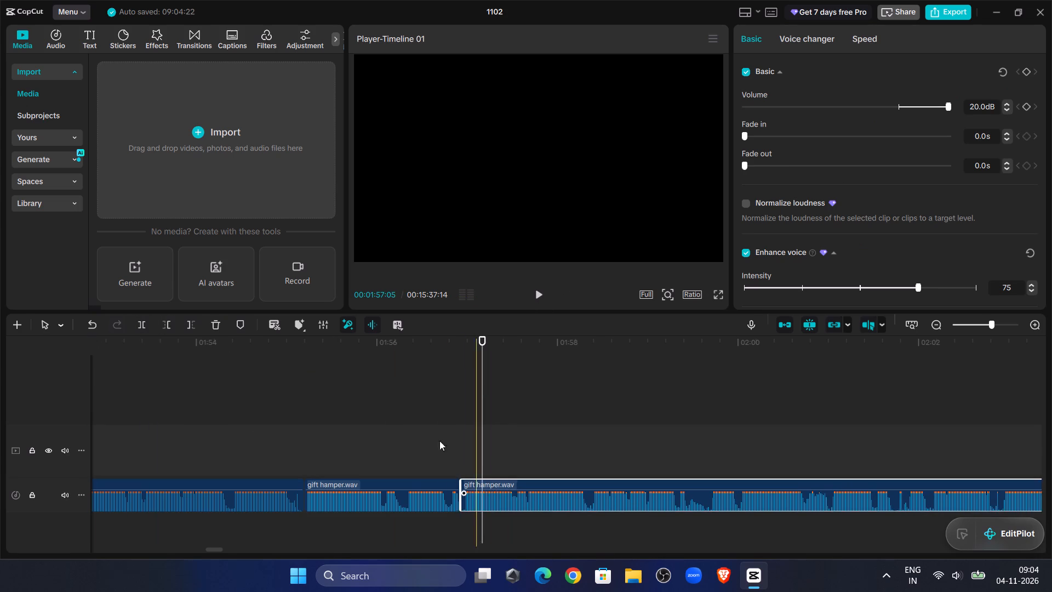
Preview the audio past the 00:01:56:28 join and split the gift hamper.wav clip at 00:01:59:14.
{"action": "left_click", "coordinate": [393, 407]}
{"action": "left_click", "coordinate": [539, 299]}
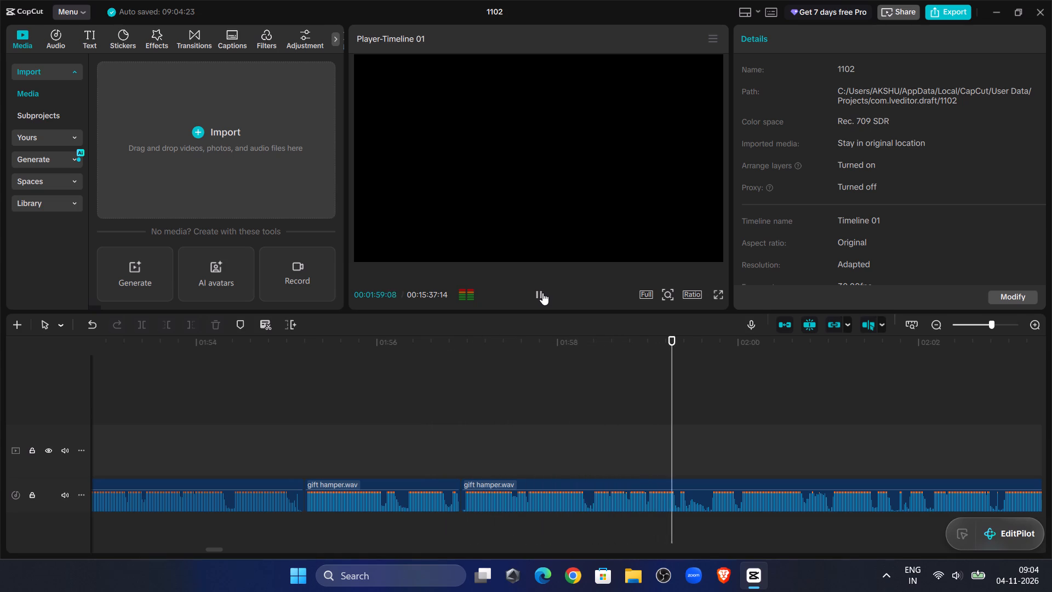
{"action": "left_click", "coordinate": [542, 293]}
{"action": "left_click", "coordinate": [694, 431]}
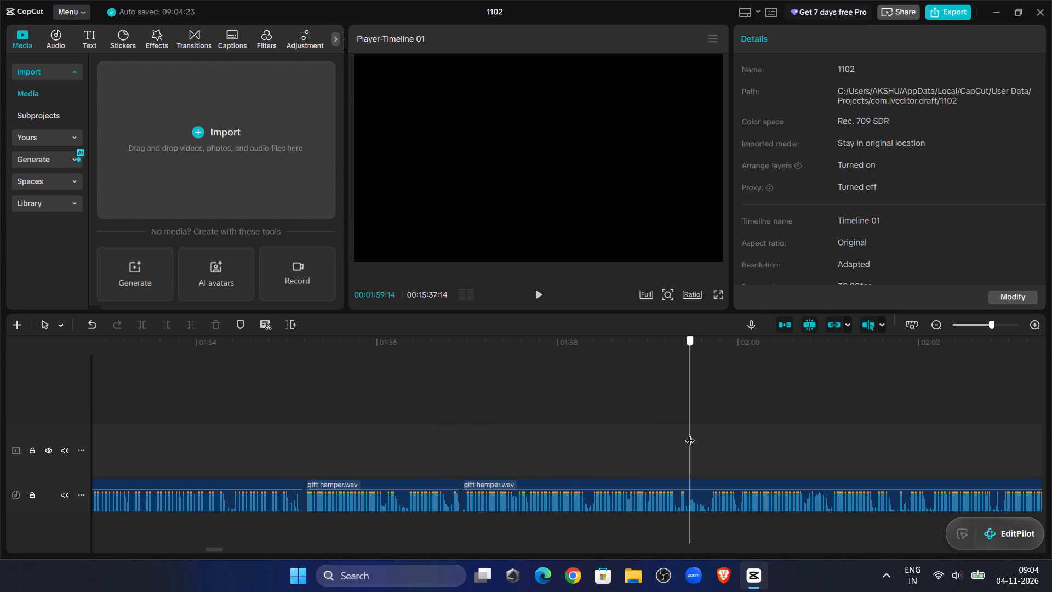
{"action": "left_click", "coordinate": [667, 498]}
{"action": "left_click", "coordinate": [148, 329]}
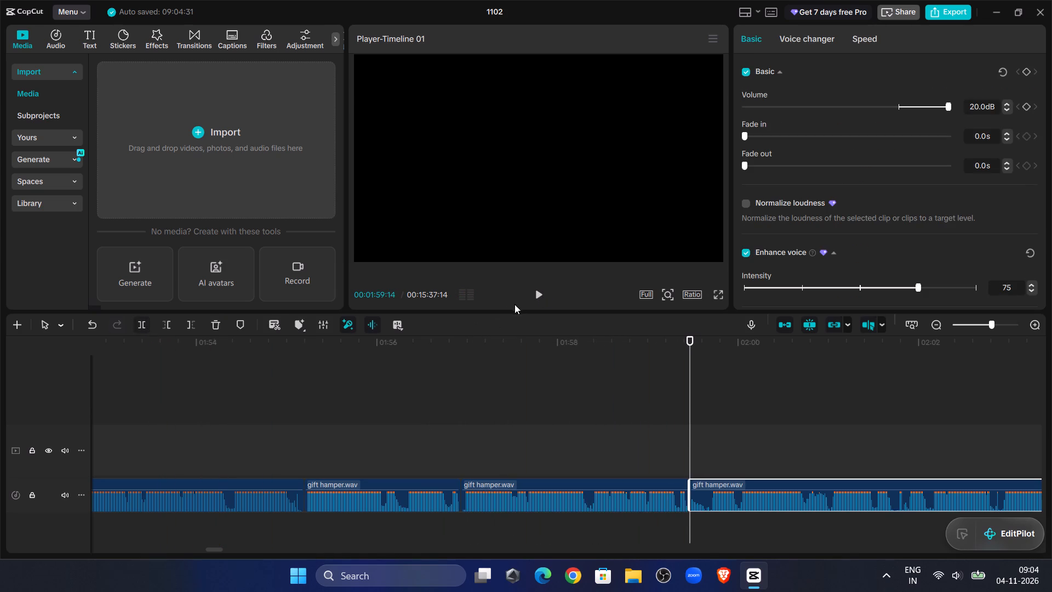
Trim the gift hamper.wav clip after the 00:01:59:14 split to start at about 00:01:59:20 and close the gap before it.
{"action": "double_click", "coordinate": [531, 297]}
{"action": "left_click", "coordinate": [170, 325]}
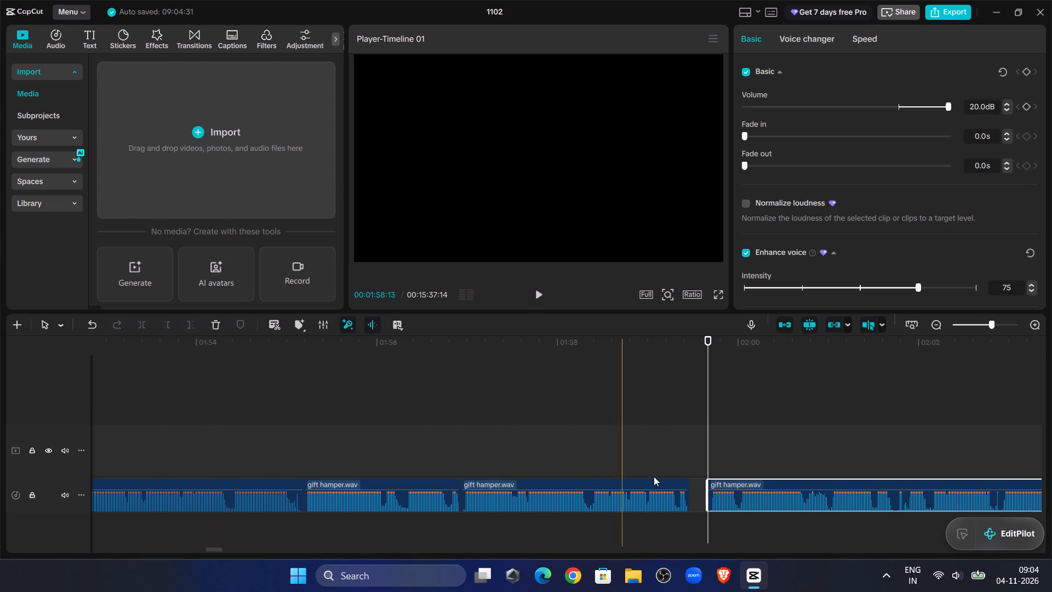
{"action": "left_click_drag", "start_coordinate": [722, 483], "coordinate": [704, 487]}
Preview the audio past the 00:01:59:14 join and split the gift hamper.wav clip at about 00:02:00:17.
{"action": "left_click", "coordinate": [641, 404]}
{"action": "left_click", "coordinate": [530, 300]}
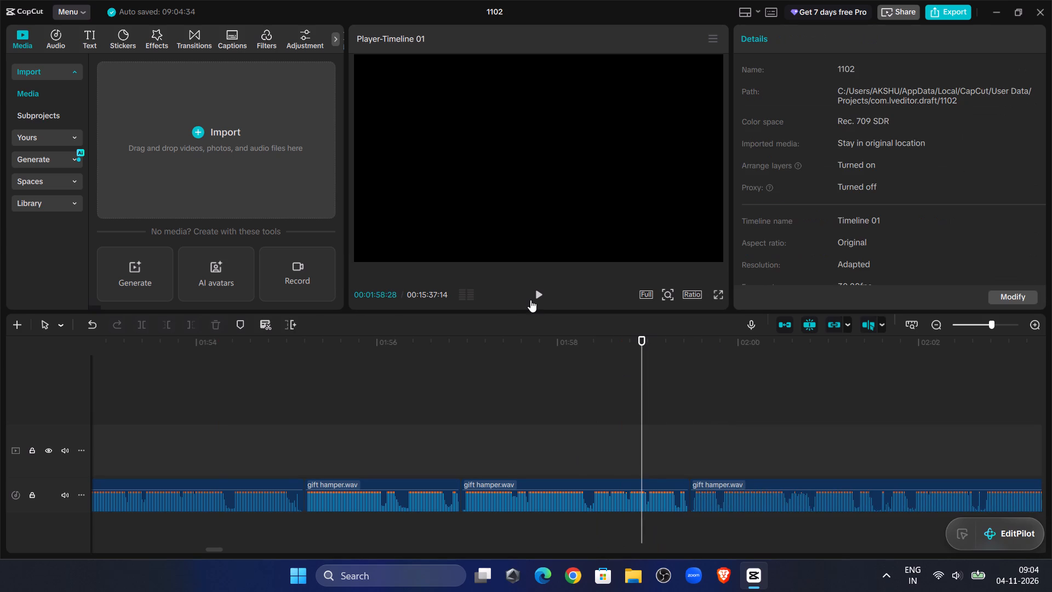
{"action": "left_click", "coordinate": [533, 298]}
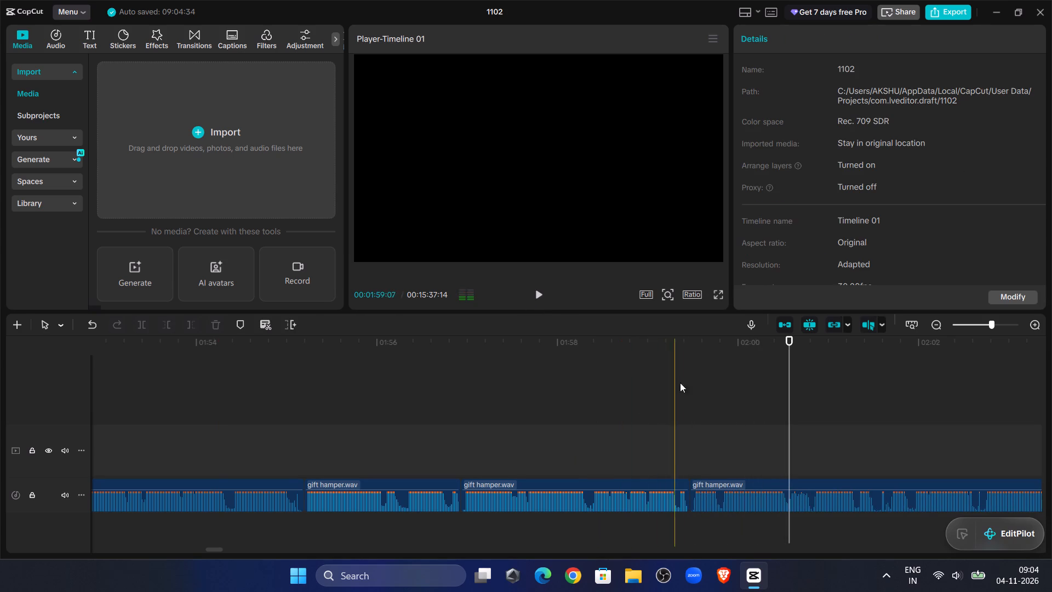
{"action": "left_click", "coordinate": [752, 486]}
{"action": "left_click", "coordinate": [138, 326]}
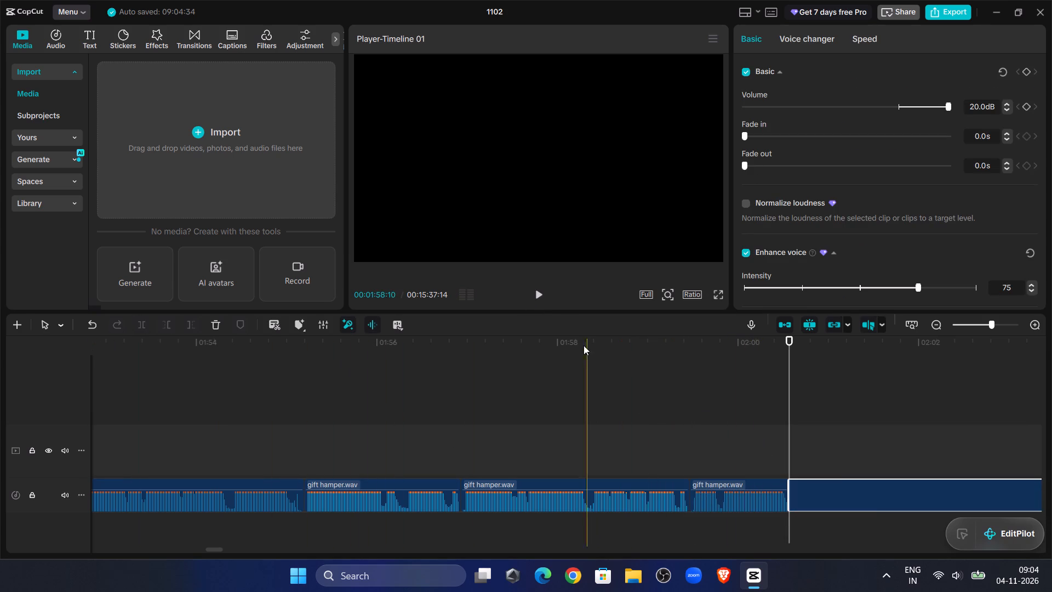
Trim the gift hamper.wav clip after the 00:02:00:17 split to start at 00:02:00:24 and close the gap before it.
{"action": "double_click", "coordinate": [544, 293]}
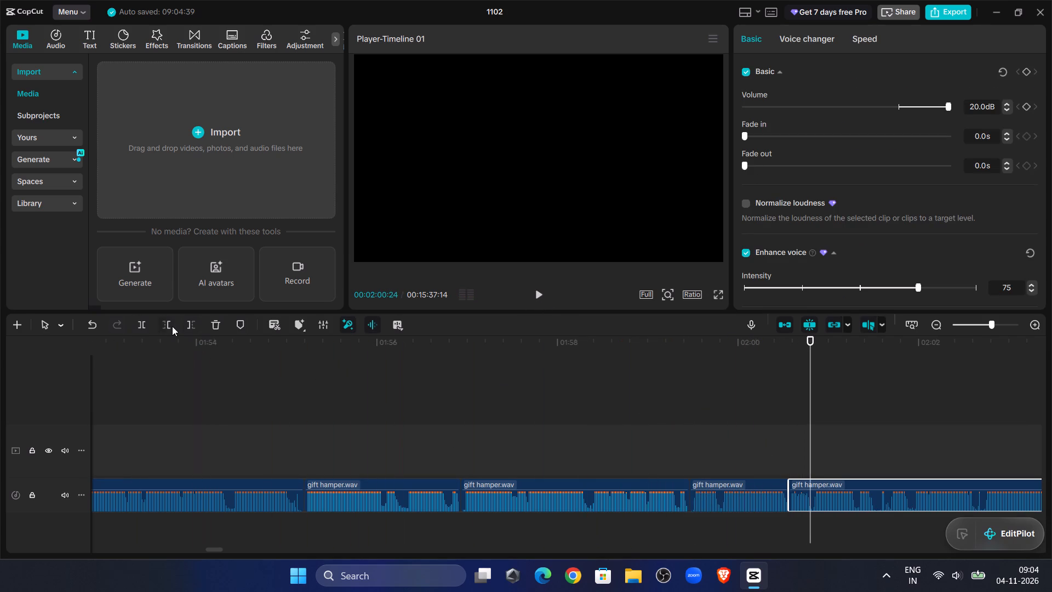
{"action": "left_click", "coordinate": [172, 326]}
{"action": "left_click_drag", "start_coordinate": [849, 482], "coordinate": [828, 485]}
Preview the audio past the 00:02:00:17 join and trim the following gift hamper.wav clip's start to 00:02:06:09.
{"action": "left_click", "coordinate": [730, 440]}
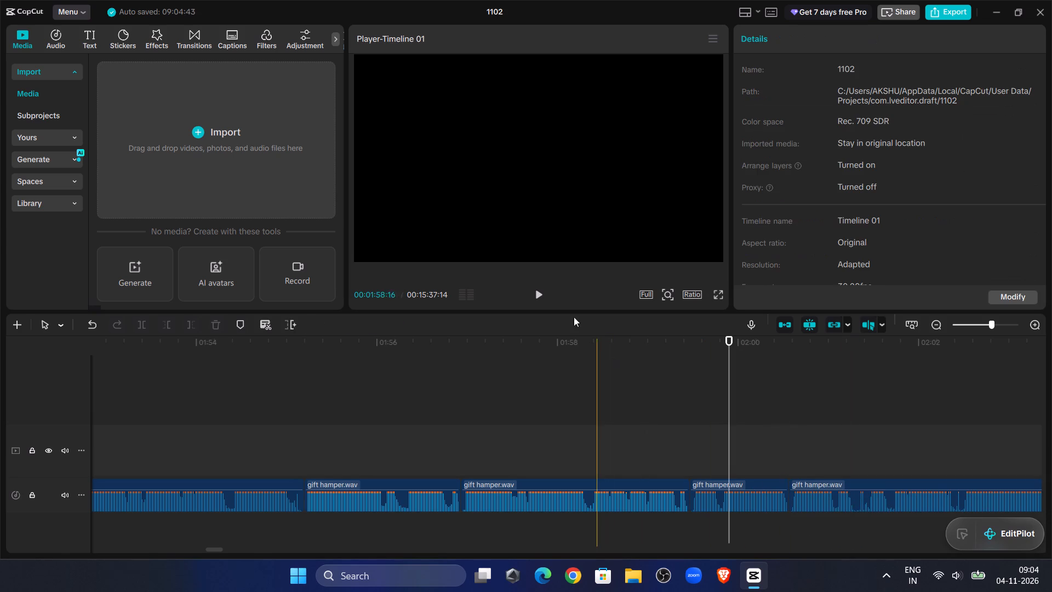
{"action": "left_click", "coordinate": [541, 294]}
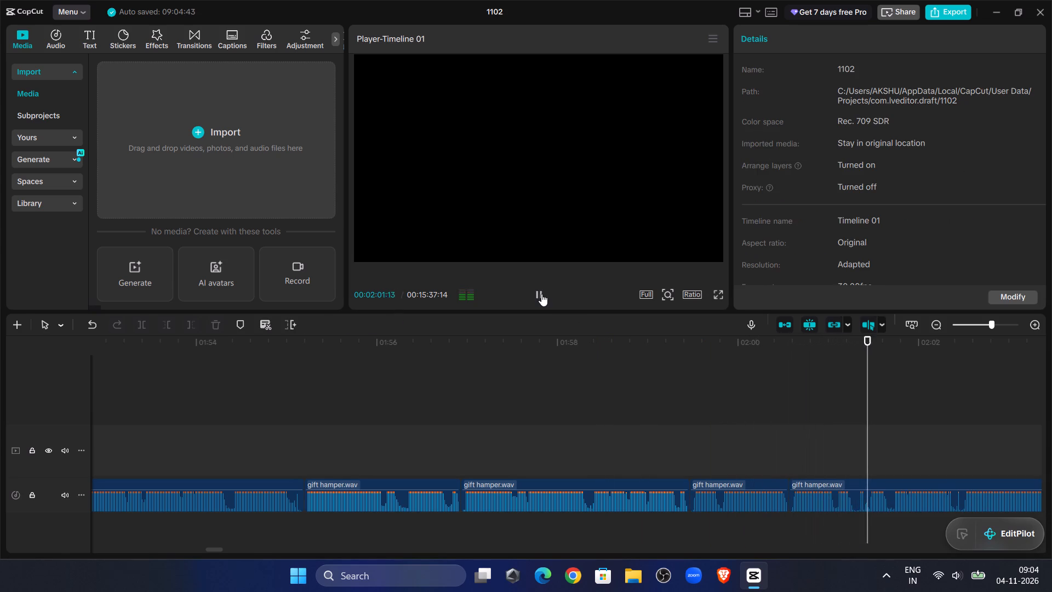
{"action": "left_click", "coordinate": [848, 443]}
{"action": "left_click_drag", "start_coordinate": [848, 443], "coordinate": [861, 454]}
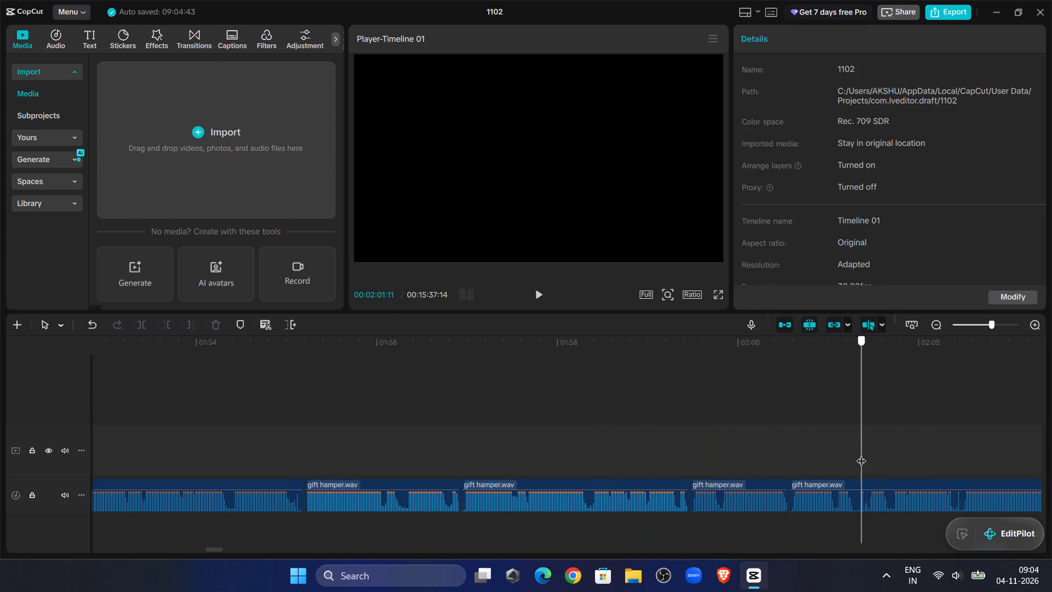
{"action": "left_click_drag", "start_coordinate": [861, 454], "coordinate": [858, 453]}
{"action": "left_click", "coordinate": [545, 295]}
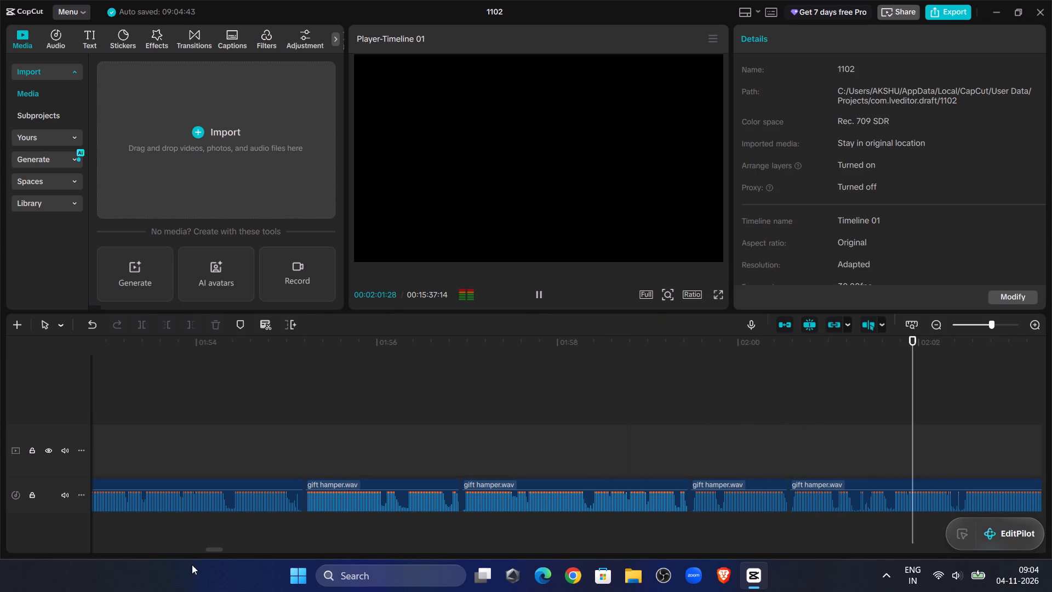
{"action": "left_click_drag", "start_coordinate": [218, 548], "coordinate": [226, 547]}
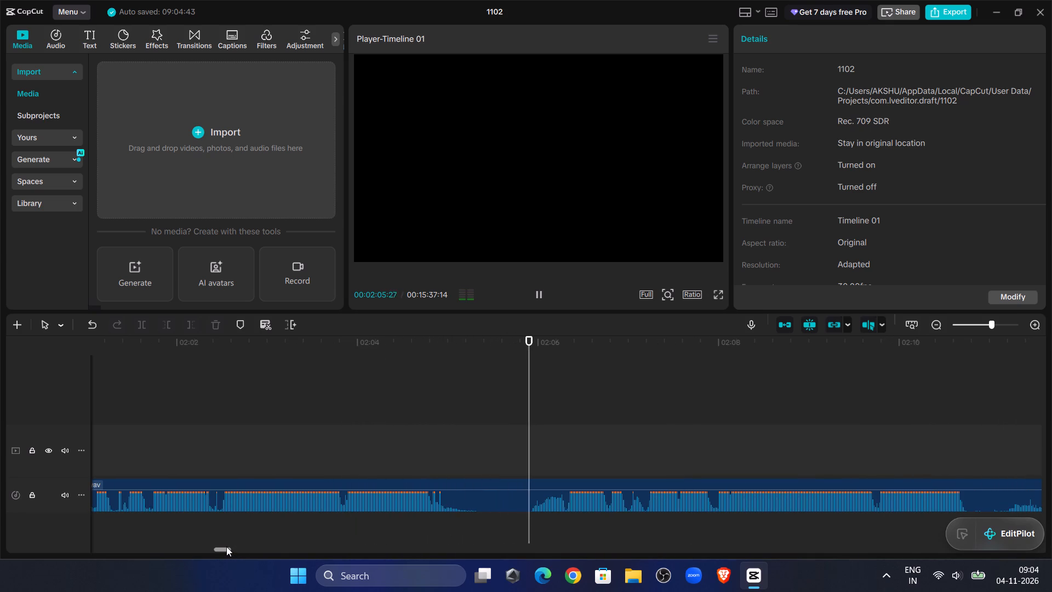
{"action": "left_click", "coordinate": [554, 441]}
{"action": "left_click_drag", "start_coordinate": [554, 442], "coordinate": [564, 458]}
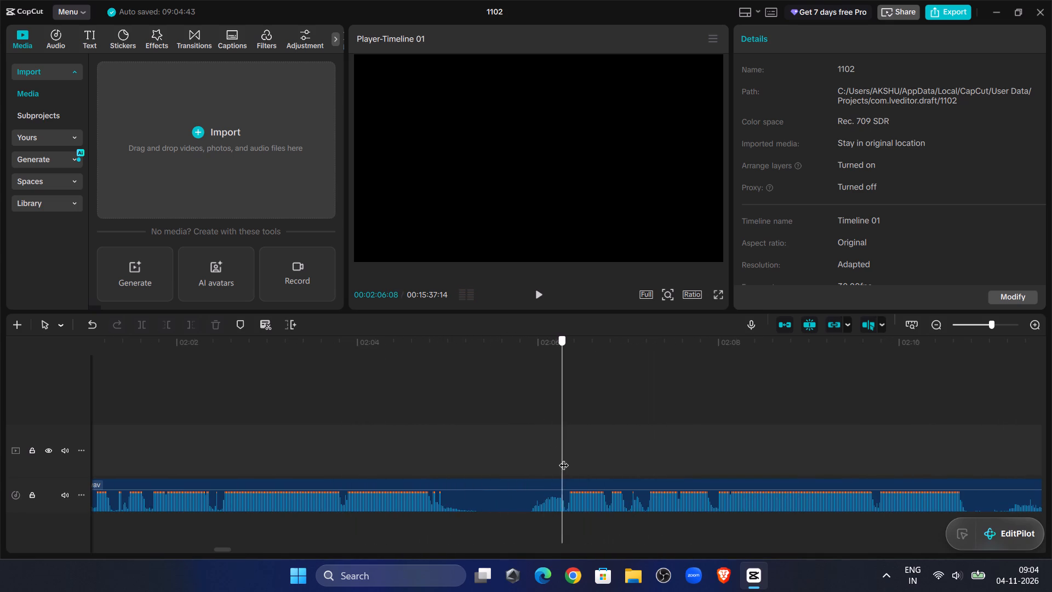
{"action": "left_click_drag", "start_coordinate": [564, 458], "coordinate": [567, 462]}
{"action": "left_click", "coordinate": [562, 492]}
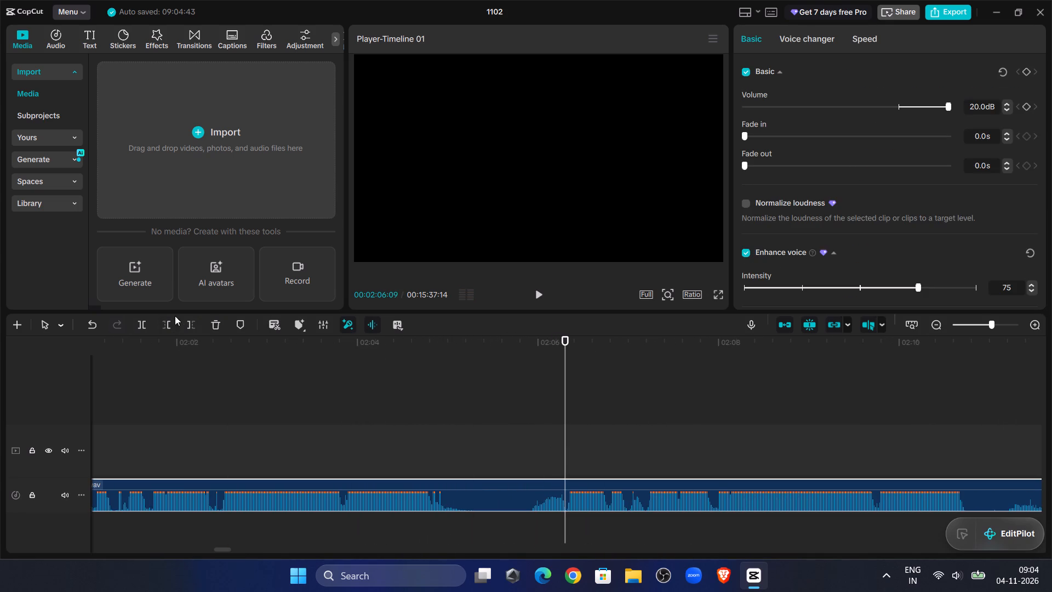
{"action": "left_click", "coordinate": [171, 316]}
{"action": "left_click", "coordinate": [171, 322]}
Move the gift hamper.wav clip starting at 00:02:06:09 back against the previous clip's end at about 00:02:00:17.
{"action": "left_click_drag", "start_coordinate": [634, 483], "coordinate": [0, 459]}
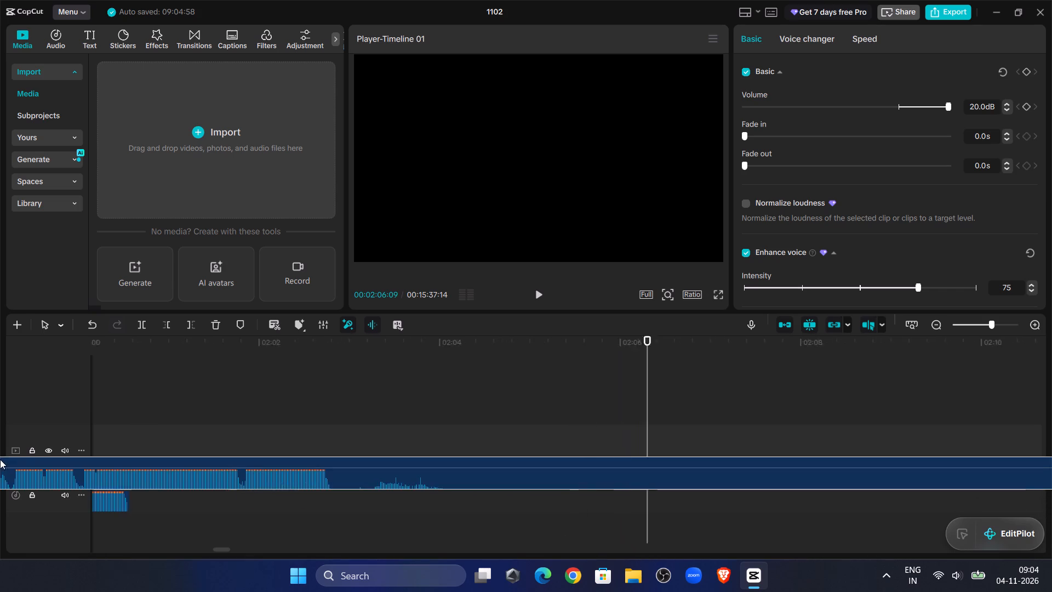
{"action": "left_click_drag", "start_coordinate": [0, 459], "coordinate": [361, 489]}
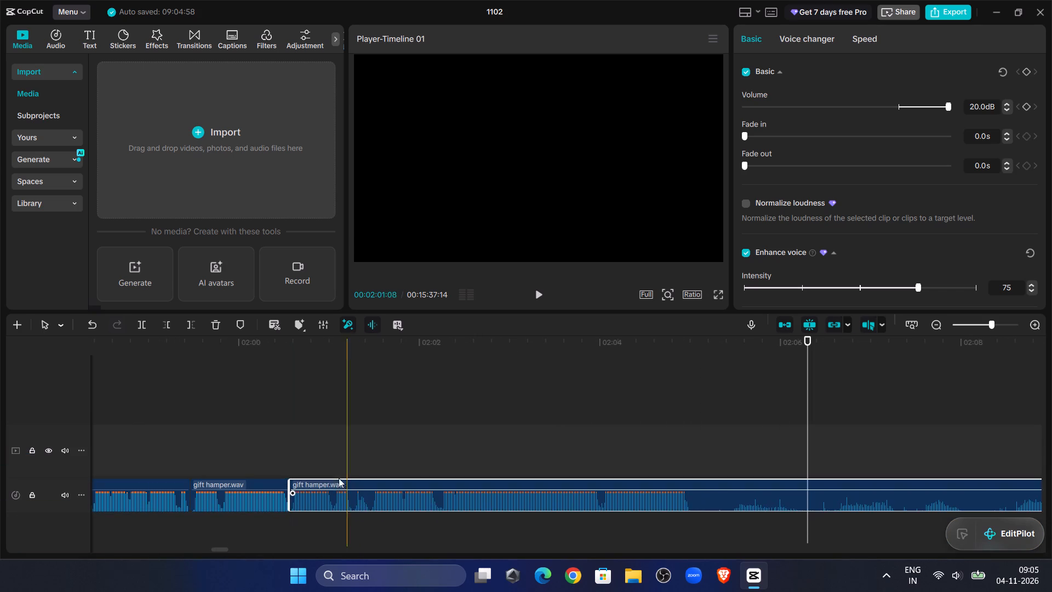
Preview the audio past the 00:02:00:17 join and split the gift hamper.wav clip at 00:02:01:08.
{"action": "left_click", "coordinate": [261, 413]}
{"action": "left_click", "coordinate": [536, 306]}
{"action": "left_click", "coordinate": [540, 299]}
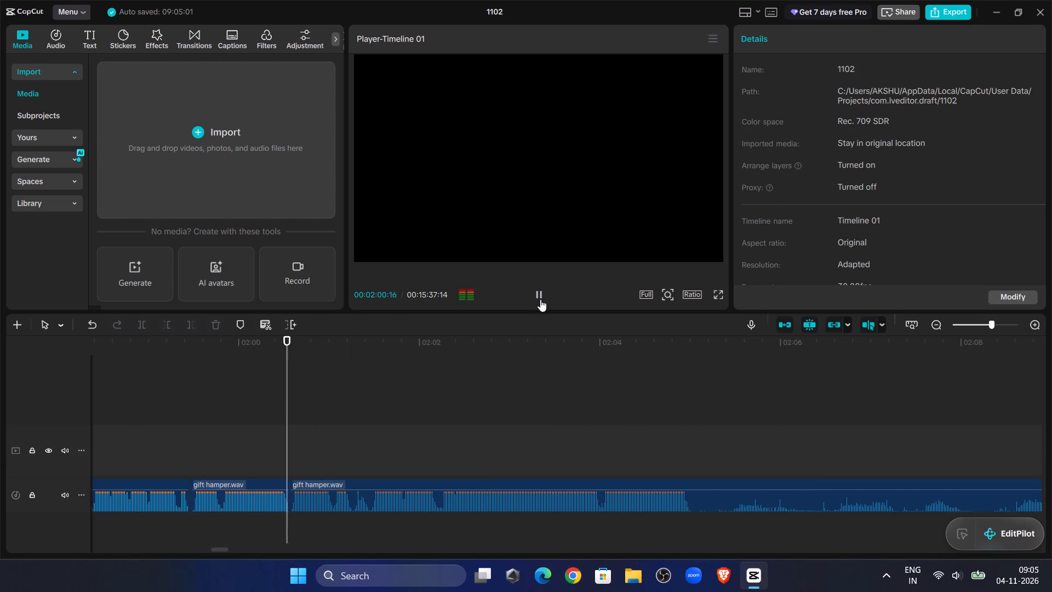
{"action": "left_click", "coordinate": [540, 299]}
{"action": "left_click", "coordinate": [421, 489]}
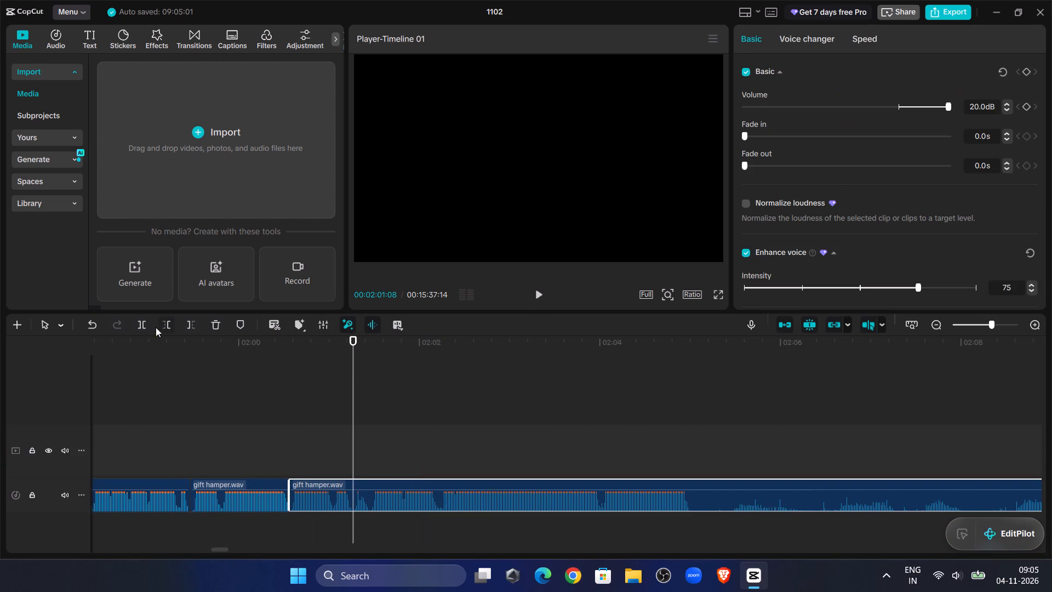
{"action": "left_click", "coordinate": [142, 320]}
Trim the gift hamper.wav clip after the 00:02:01:08 split to start at 00:02:01:13 and close the gap before it.
{"action": "double_click", "coordinate": [542, 294]}
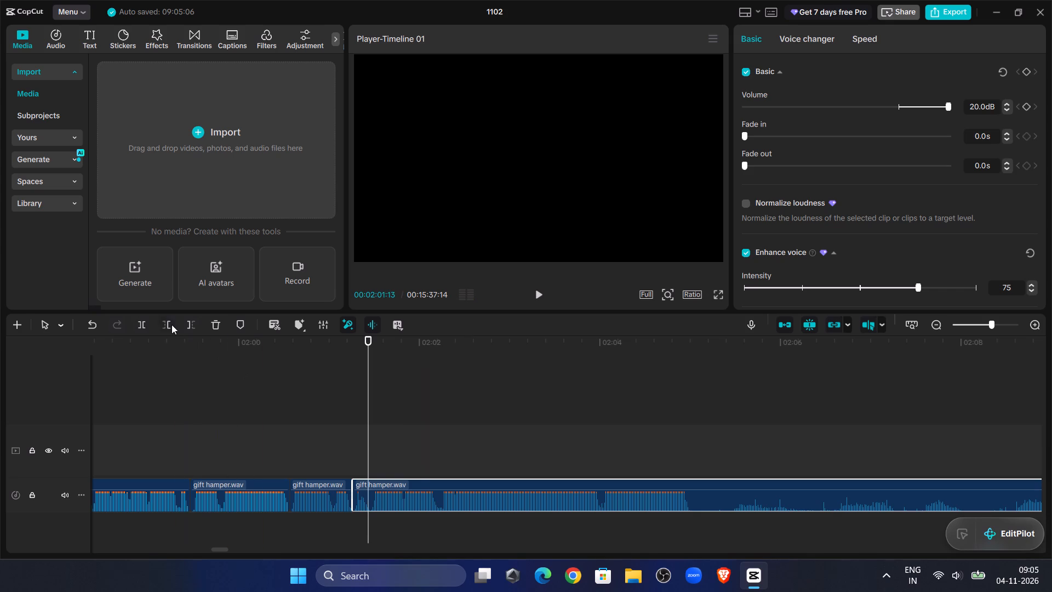
{"action": "left_click", "coordinate": [171, 325]}
{"action": "left_click_drag", "start_coordinate": [416, 483], "coordinate": [401, 487]}
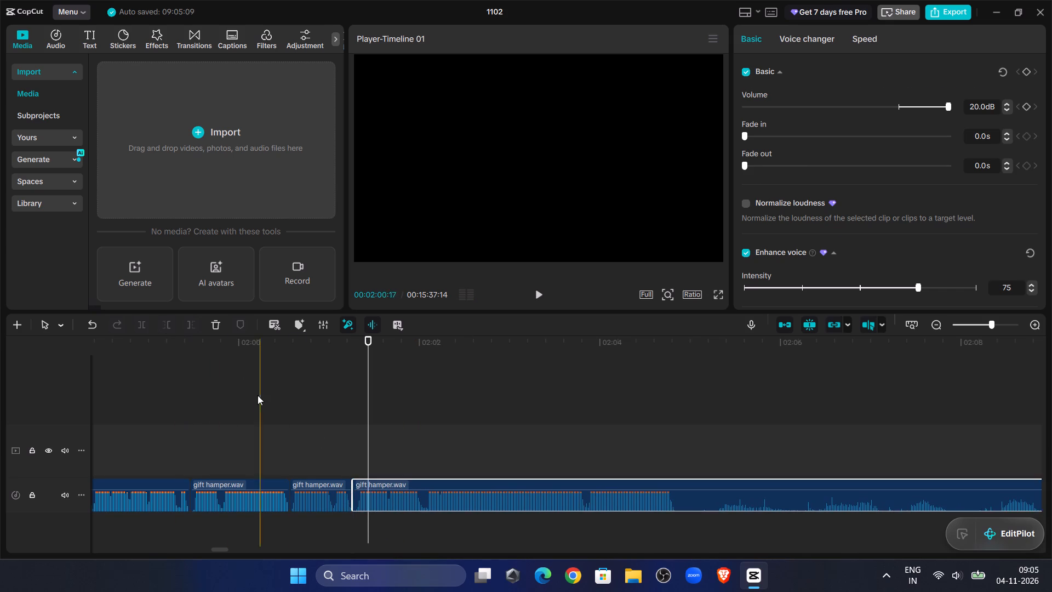
Preview the audio past the 00:02:01:08 join and split the gift hamper.wav clip at 00:02:04:26.
{"action": "left_click", "coordinate": [258, 395]}
{"action": "left_click", "coordinate": [545, 292]}
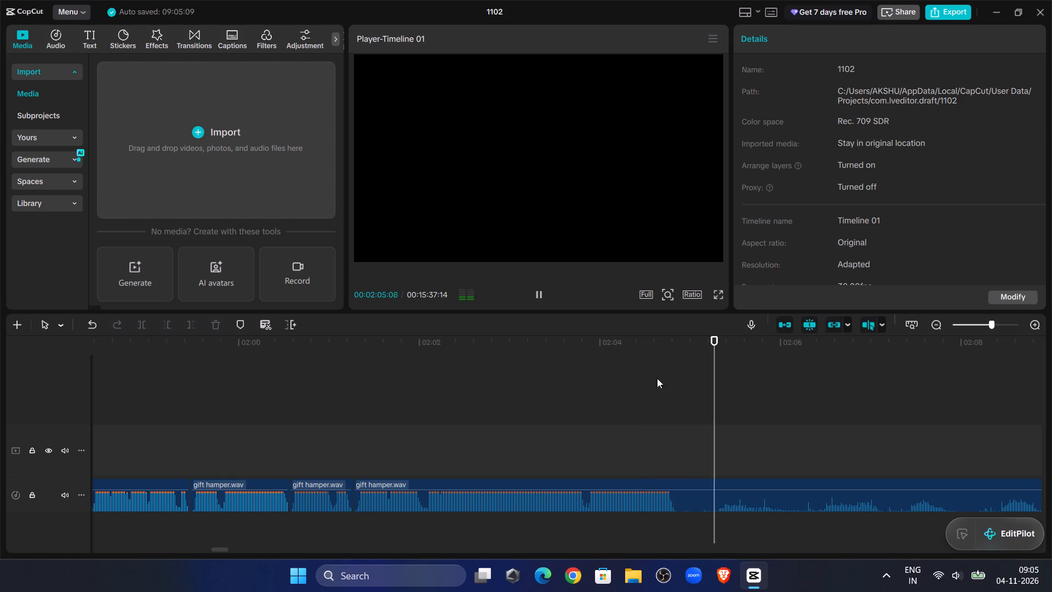
{"action": "left_click", "coordinate": [687, 387]}
{"action": "left_click_drag", "start_coordinate": [687, 387], "coordinate": [680, 384]}
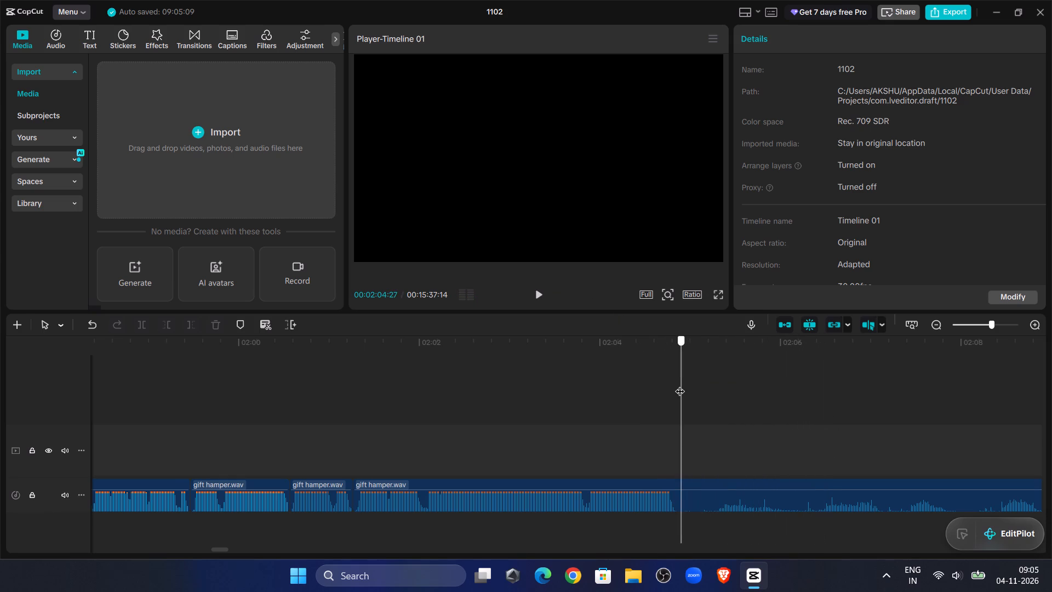
{"action": "left_click_drag", "start_coordinate": [680, 384], "coordinate": [677, 386]}
{"action": "left_click", "coordinate": [687, 494]}
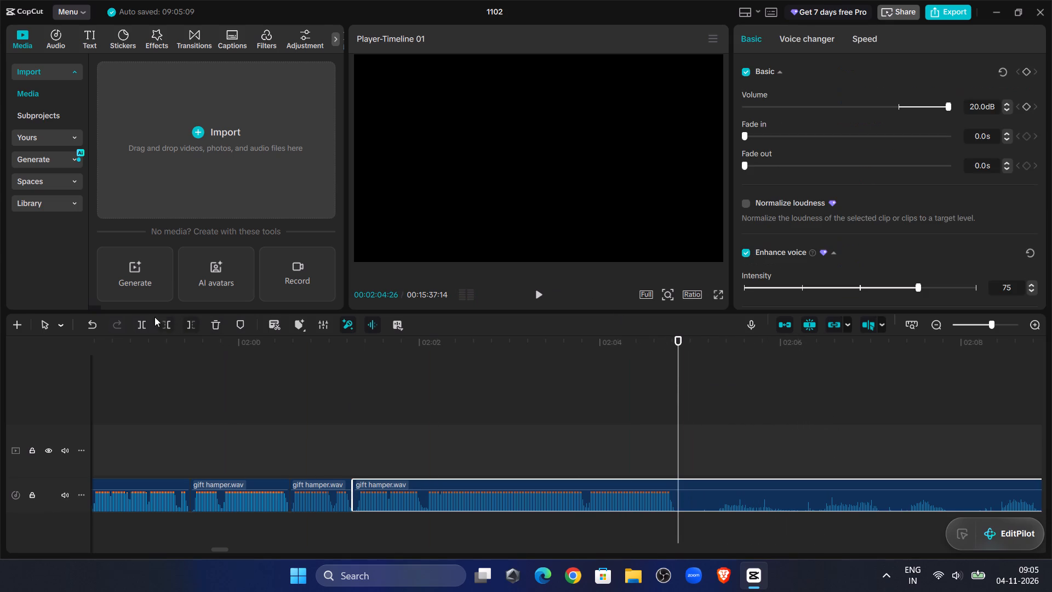
{"action": "left_click", "coordinate": [142, 327]}
Preview the audio past the 00:02:04:26 split and split the gift hamper.wav clip again at 00:02:25:04.
{"action": "left_click", "coordinate": [530, 300]}
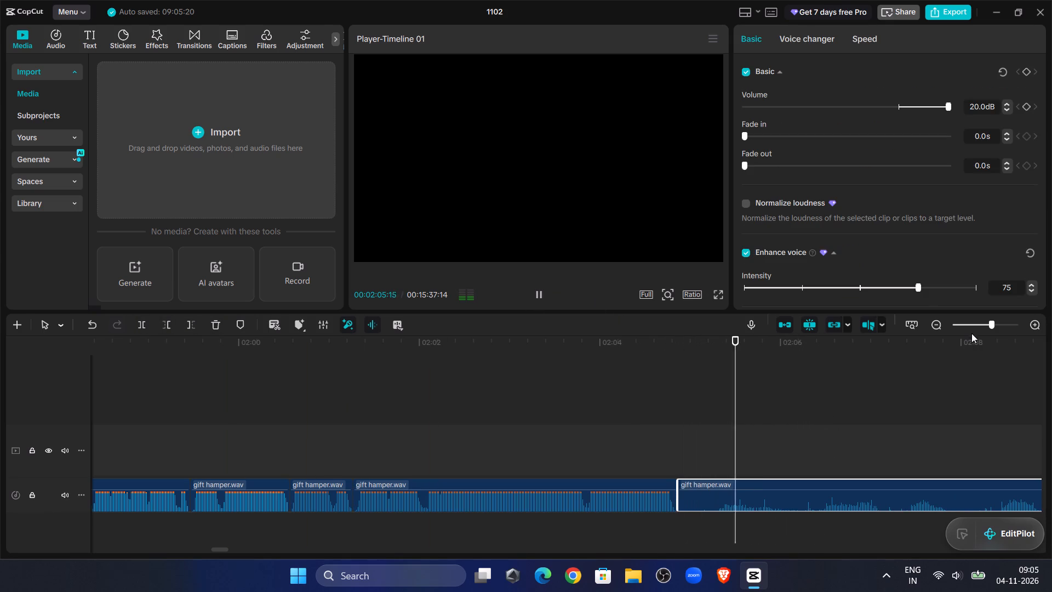
{"action": "left_click", "coordinate": [982, 328]}
{"action": "left_click", "coordinate": [831, 442]}
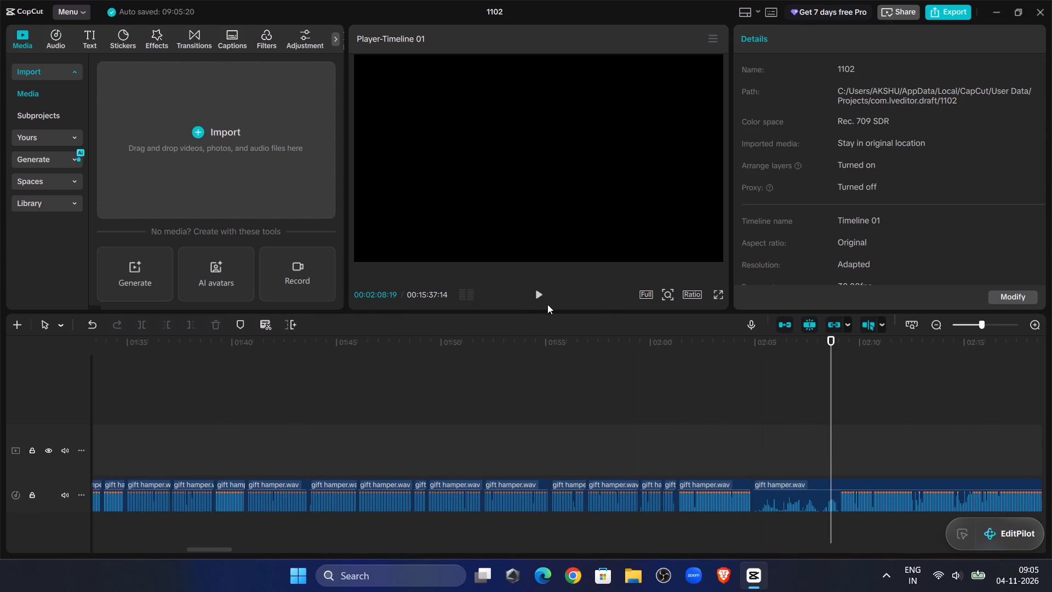
{"action": "left_click", "coordinate": [545, 299]}
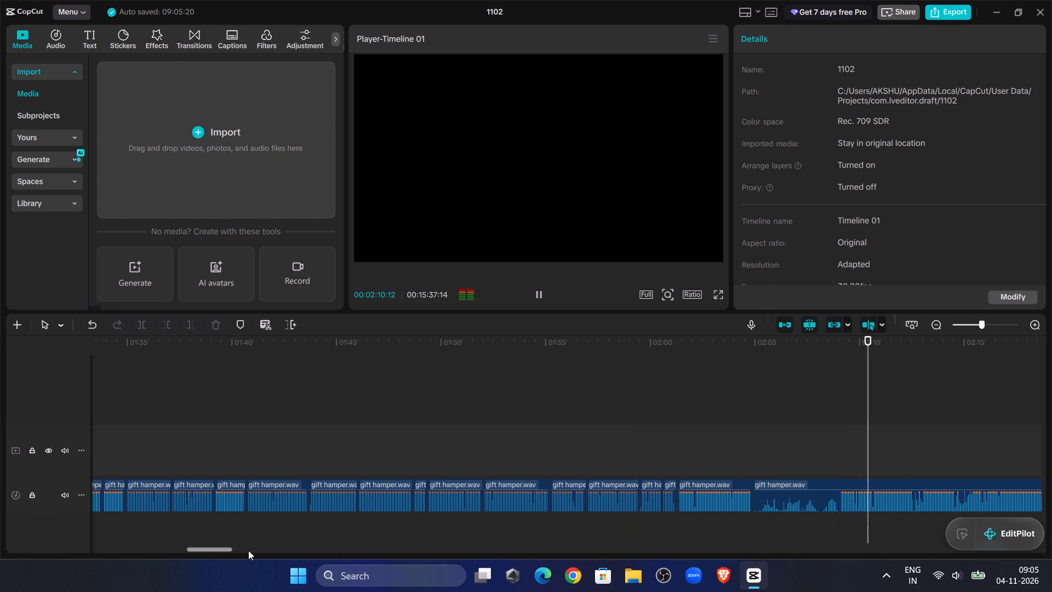
{"action": "left_click_drag", "start_coordinate": [218, 551], "coordinate": [236, 548]}
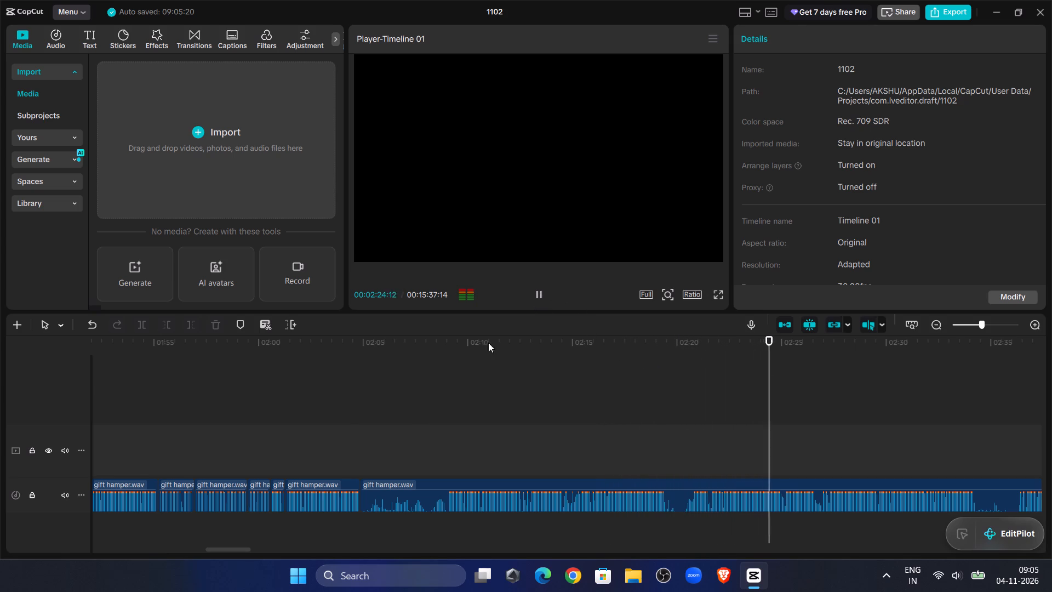
{"action": "left_click", "coordinate": [778, 432]}
{"action": "left_click_drag", "start_coordinate": [778, 432], "coordinate": [784, 438]}
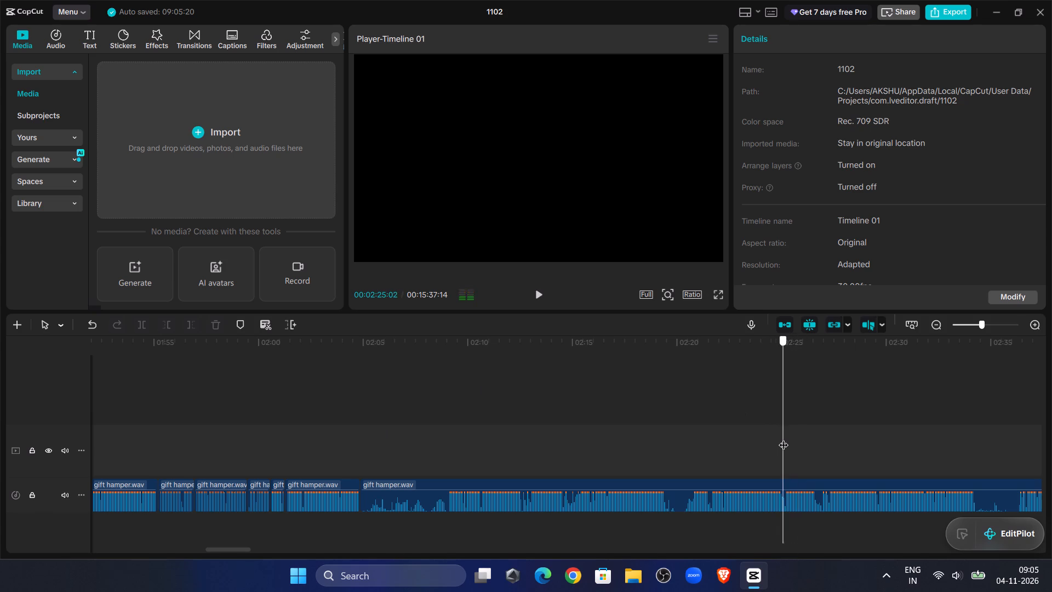
{"action": "left_click_drag", "start_coordinate": [784, 438], "coordinate": [785, 439]}
{"action": "left_click", "coordinate": [801, 497]}
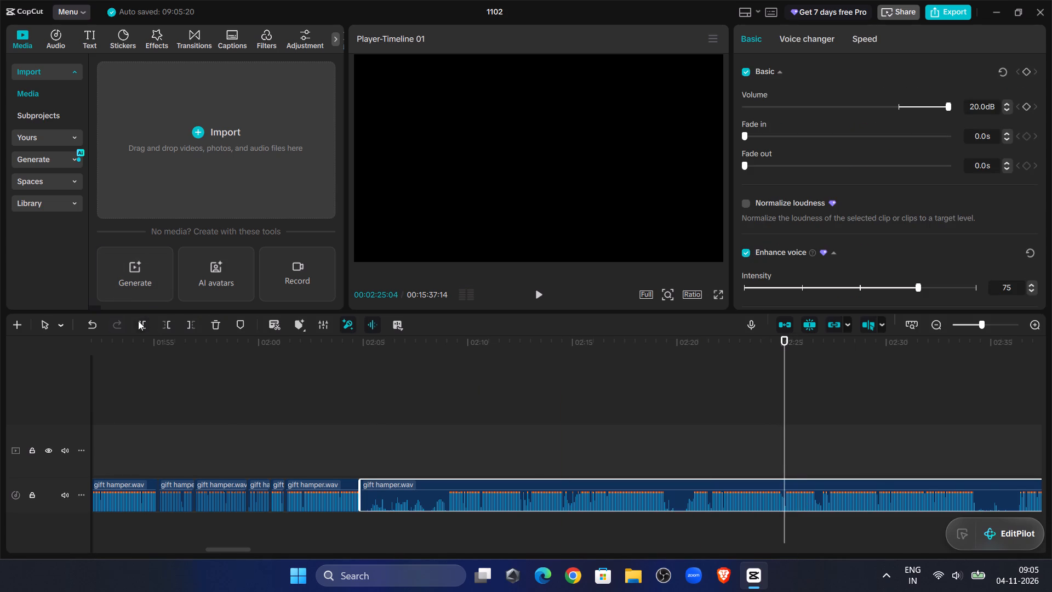
{"action": "left_click", "coordinate": [138, 321]}
Replay the audio leading up to 00:02:04:26 and delete the gift hamper.wav segment between 00:02:04:26 and 00:02:25:04.
{"action": "left_click", "coordinate": [221, 419]}
{"action": "left_click", "coordinate": [548, 295]}
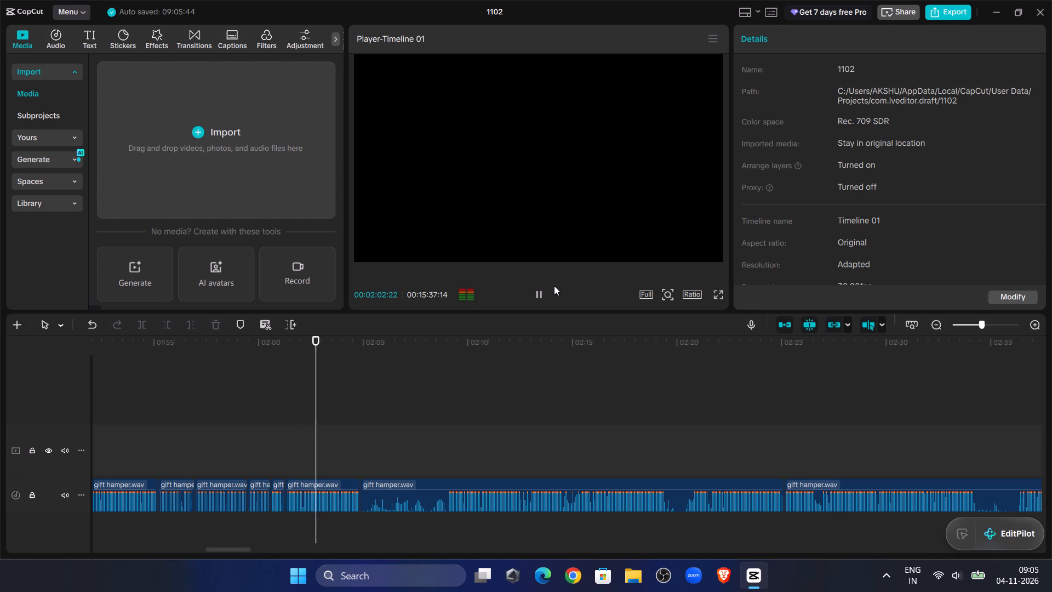
{"action": "left_click", "coordinate": [634, 489]}
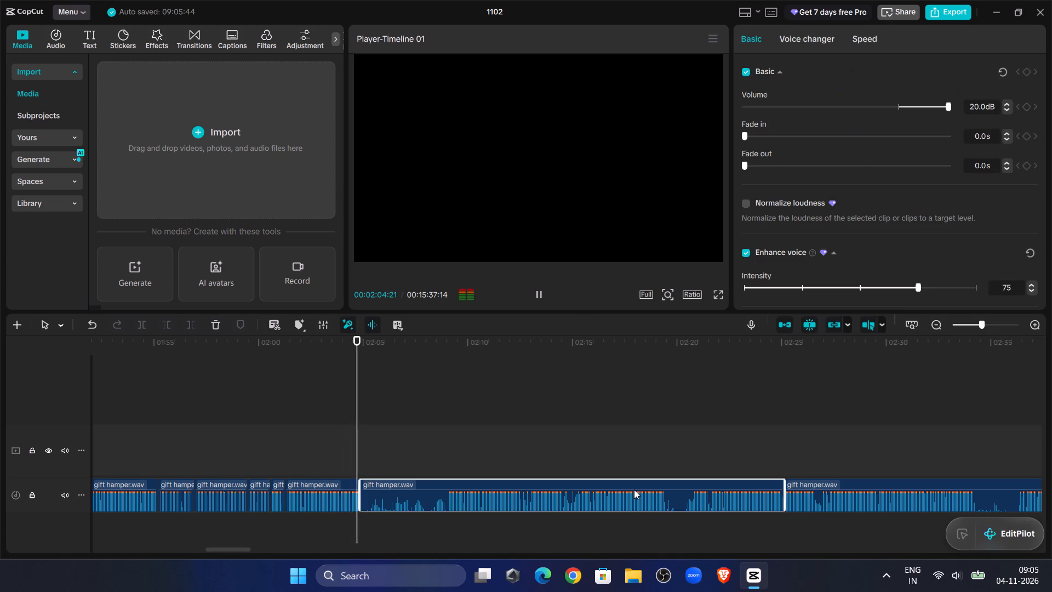
{"action": "key", "text": "Delete"}
Move the two gift hamper.wav clips after 00:02:00:17 about two frames later and extend the preceding clip's end by one frame.
{"action": "left_click", "coordinate": [228, 423]}
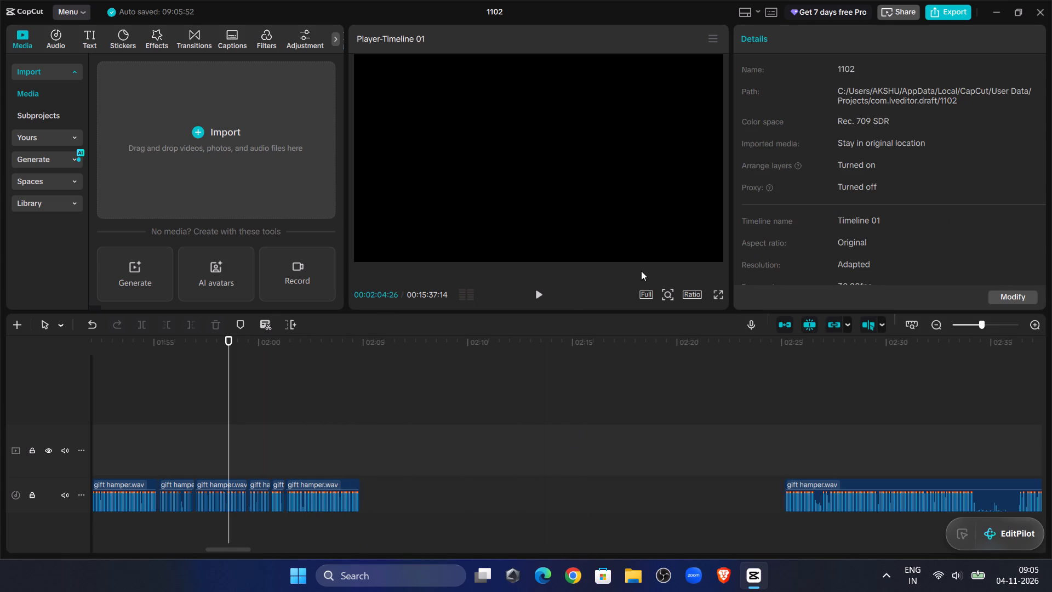
{"action": "left_click", "coordinate": [535, 293]}
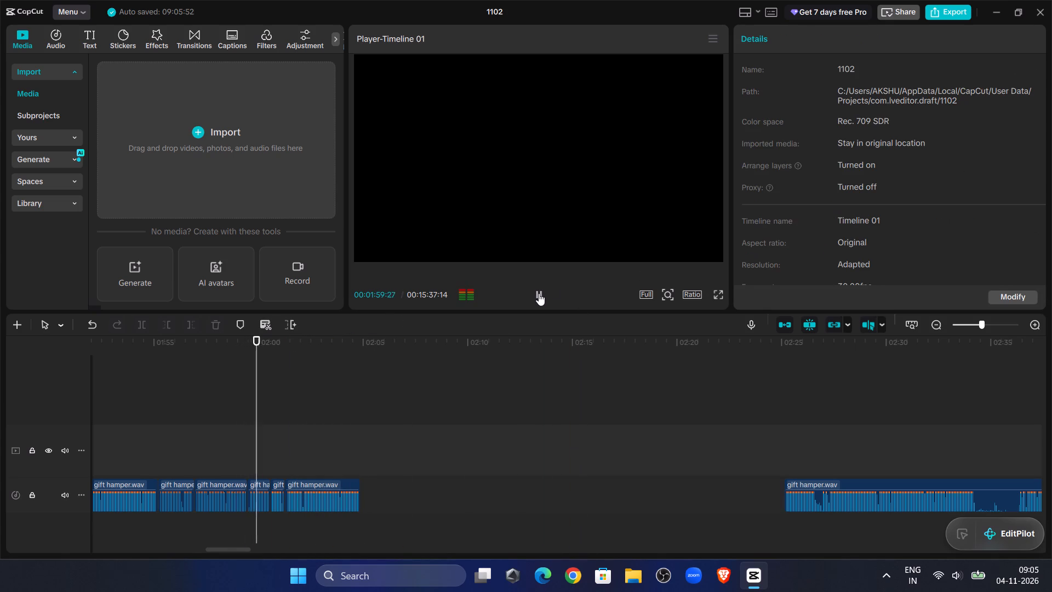
{"action": "left_click", "coordinate": [539, 293]}
{"action": "left_click_drag", "start_coordinate": [412, 483], "coordinate": [292, 479]}
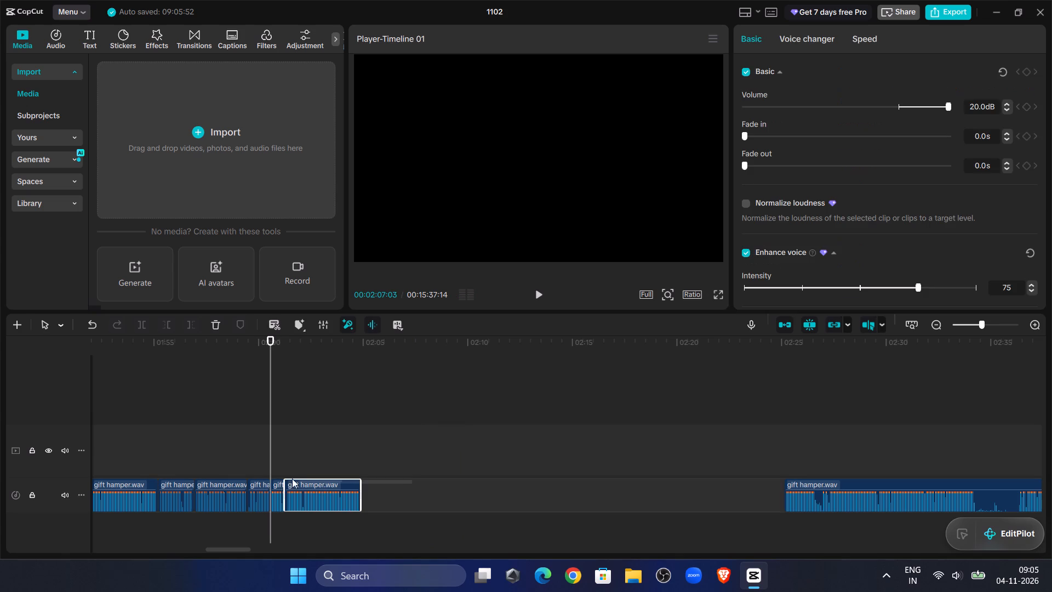
{"action": "left_click_drag", "start_coordinate": [292, 479], "coordinate": [279, 475]}
{"action": "left_click", "coordinate": [1002, 323]}
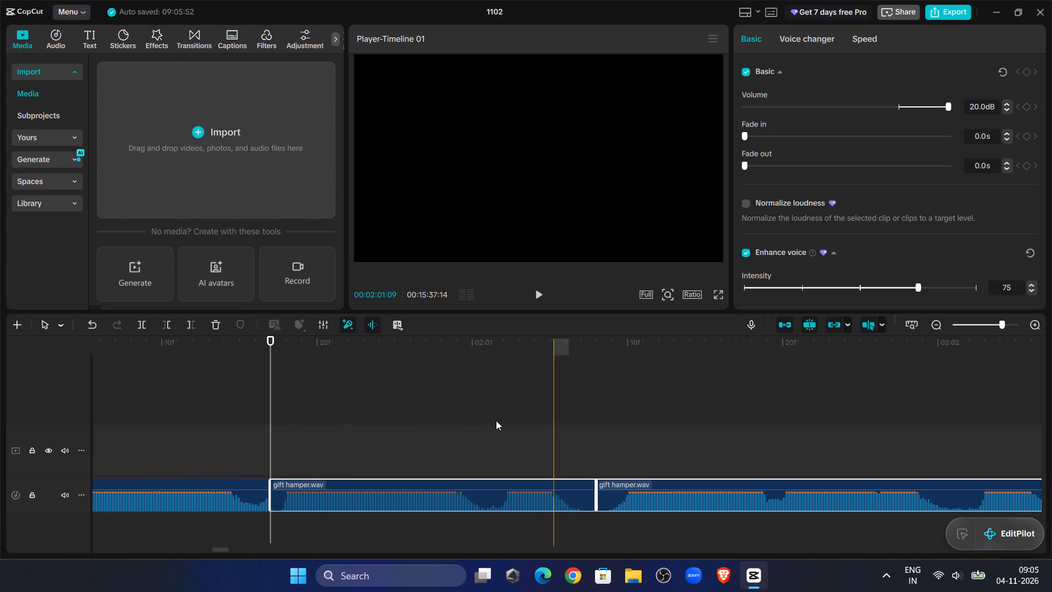
{"action": "left_click_drag", "start_coordinate": [342, 481], "coordinate": [349, 483]}
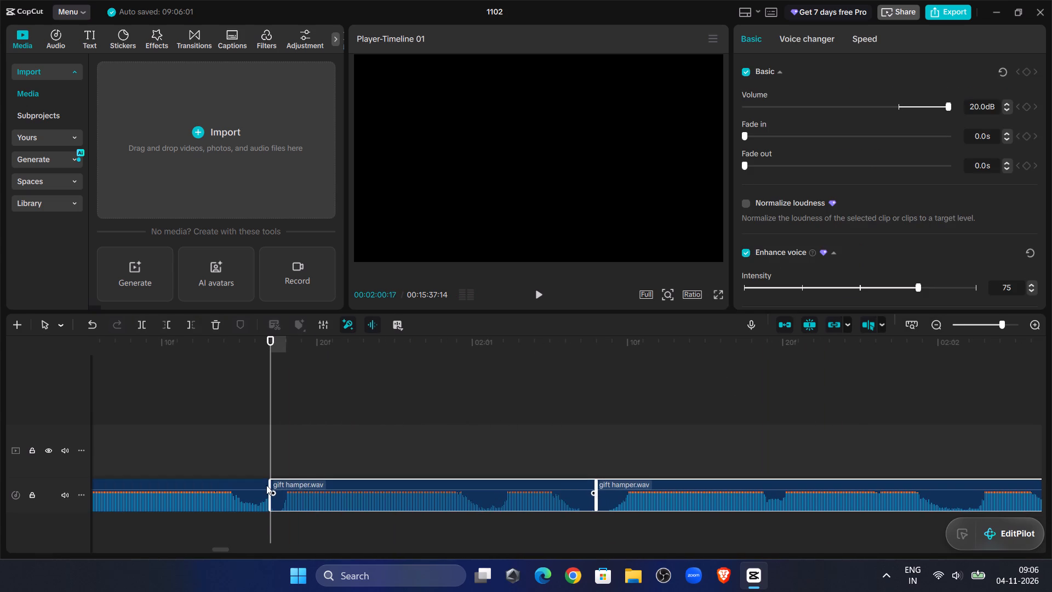
{"action": "left_click_drag", "start_coordinate": [299, 486], "coordinate": [323, 486]}
{"action": "left_click", "coordinate": [264, 486]}
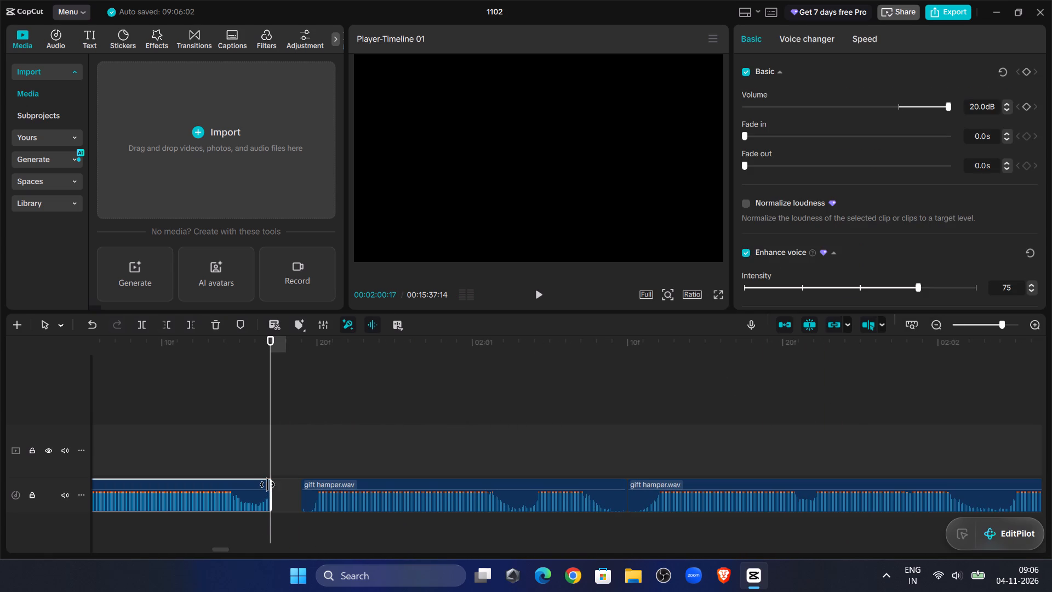
{"action": "left_click_drag", "start_coordinate": [272, 485], "coordinate": [278, 488]}
Move the two shifted gift hamper.wav clips back one after the other to close the gaps after the extended clip.
{"action": "left_click", "coordinate": [334, 487]}
{"action": "left_click_drag", "start_coordinate": [330, 481], "coordinate": [326, 483]}
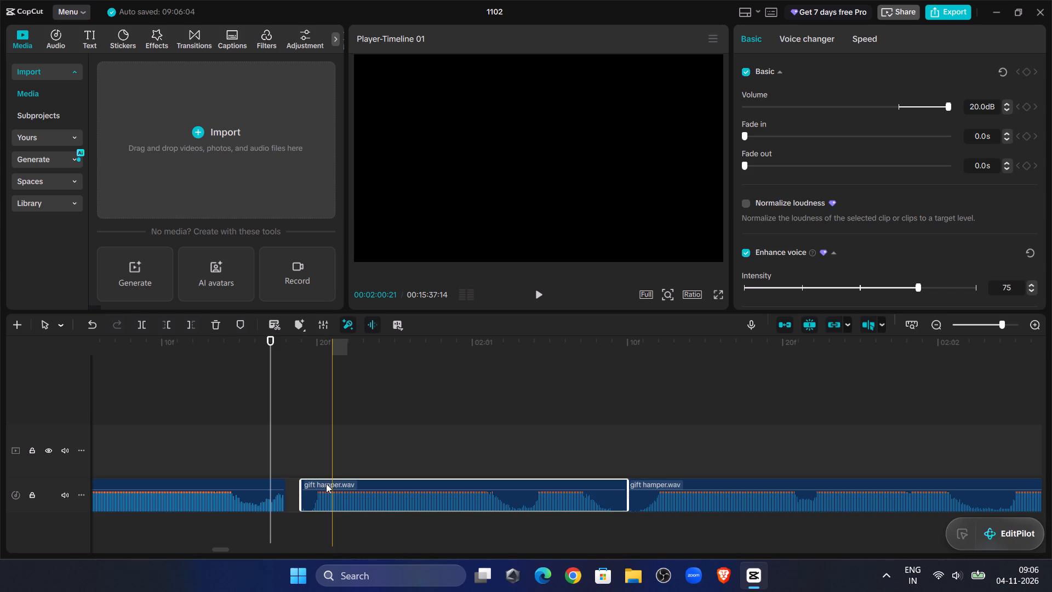
{"action": "left_click_drag", "start_coordinate": [326, 483], "coordinate": [317, 483]}
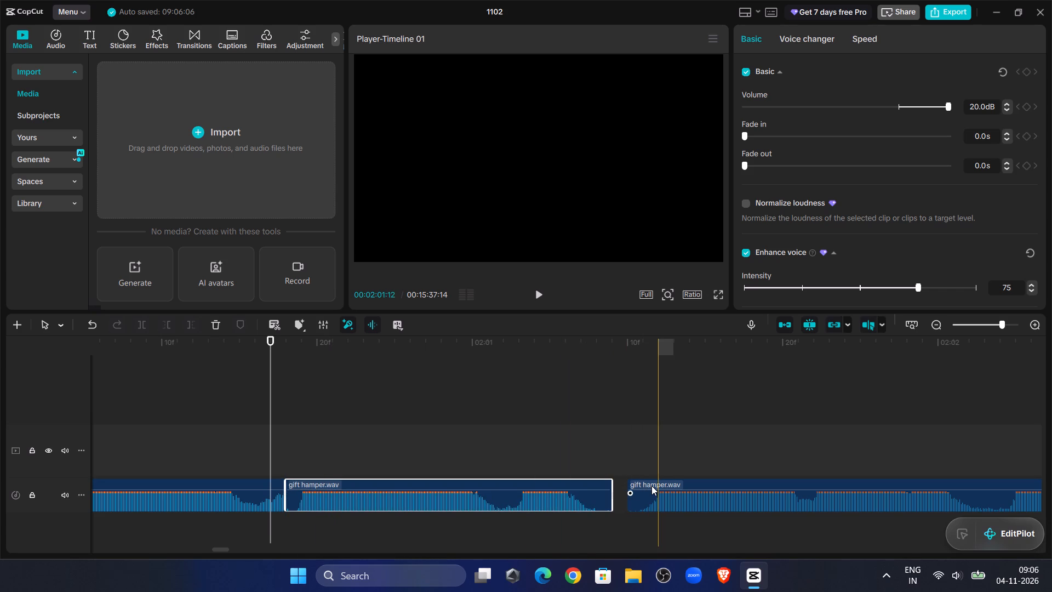
{"action": "left_click", "coordinate": [651, 486]}
{"action": "left_click_drag", "start_coordinate": [651, 486], "coordinate": [636, 489]}
Preview the adjusted joins and move the gift hamper.wav clip starting at 00:02:25:04 back to the previous clip's end at about 00:02:05.
{"action": "left_click", "coordinate": [116, 389]}
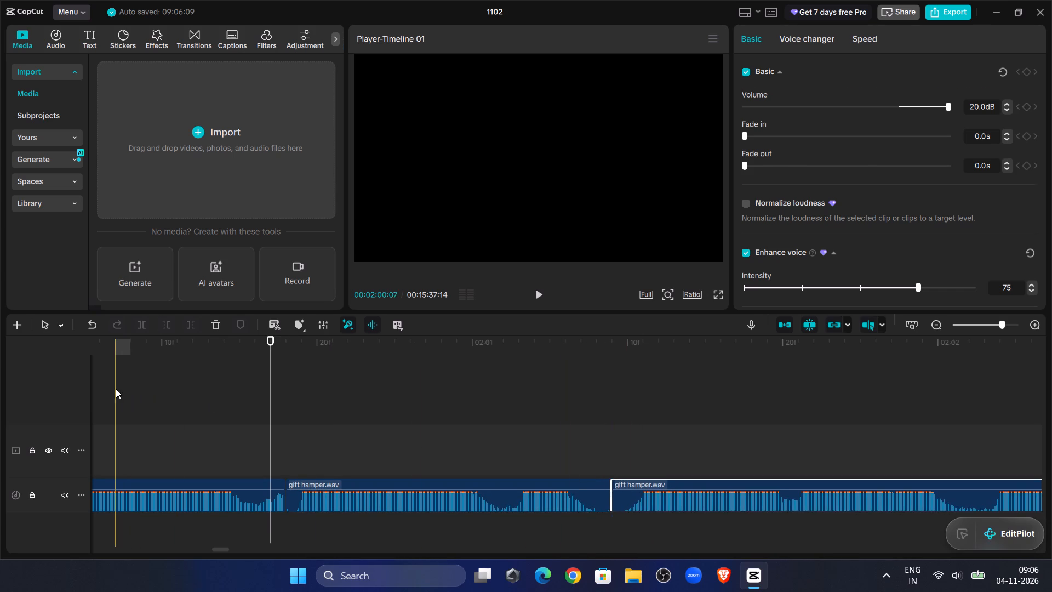
{"action": "left_click", "coordinate": [545, 294]}
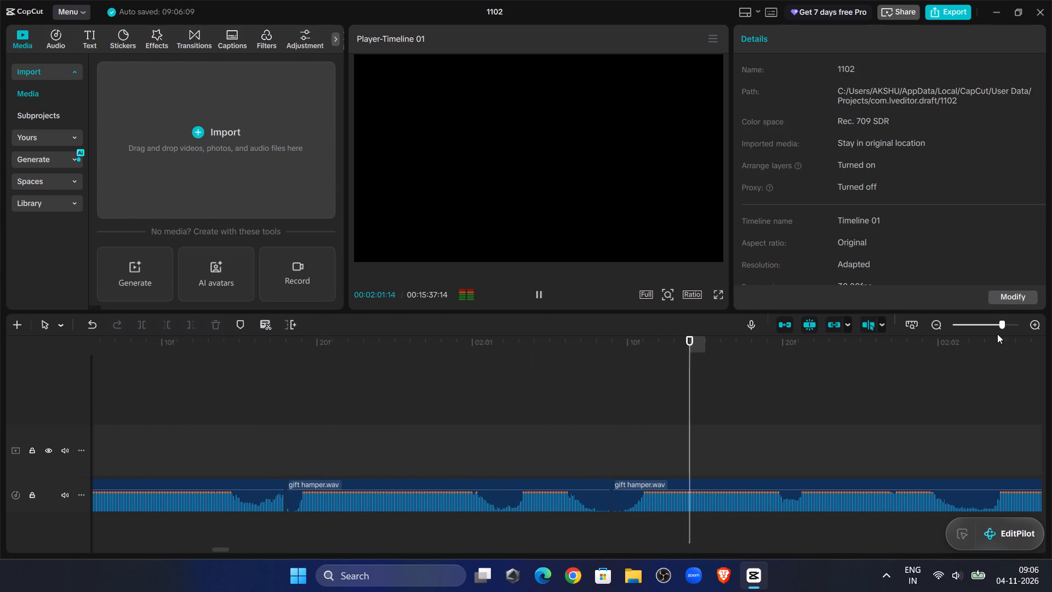
{"action": "left_click", "coordinate": [990, 327]}
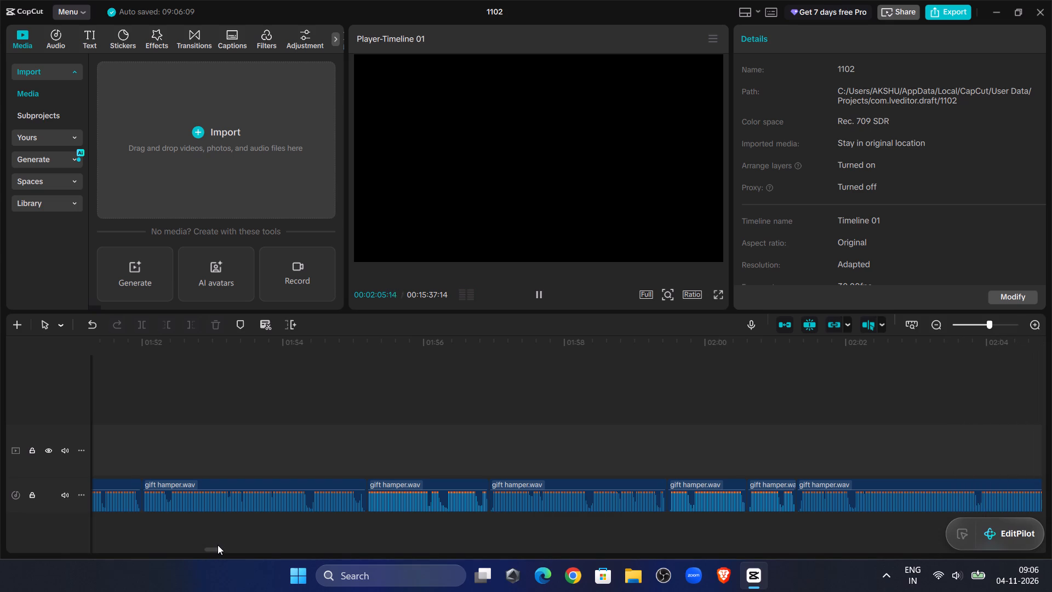
{"action": "left_click_drag", "start_coordinate": [218, 548], "coordinate": [226, 549]}
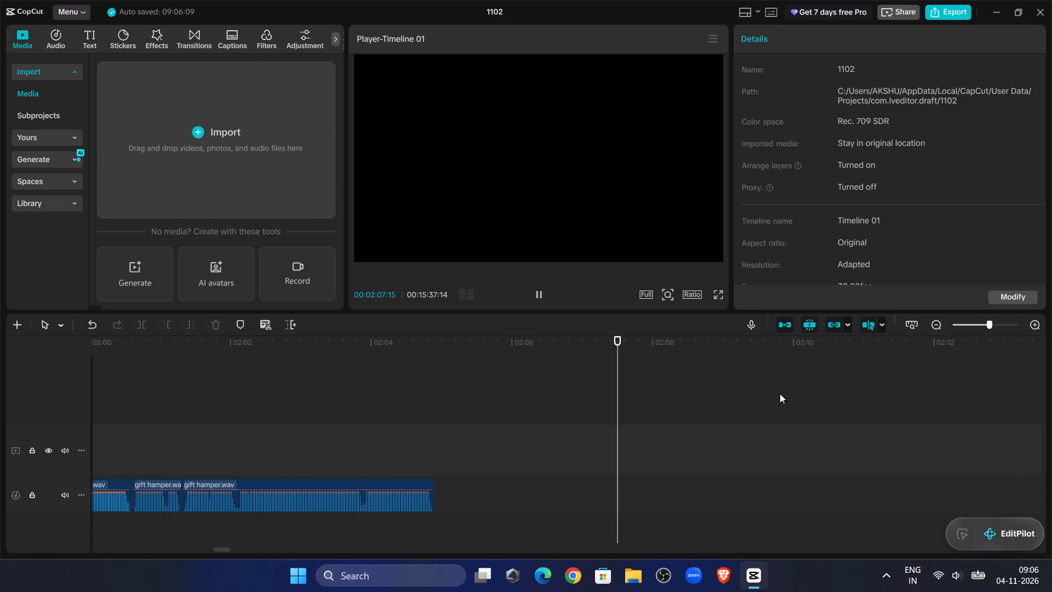
{"action": "left_click", "coordinate": [979, 326]}
{"action": "left_click", "coordinate": [879, 481]}
{"action": "left_click_drag", "start_coordinate": [865, 483], "coordinate": [689, 490]}
Preview the audio across the join near 00:02:05 and trim the following gift hamper.wav clip to start at 00:02:06:29.
{"action": "left_click", "coordinate": [631, 419]}
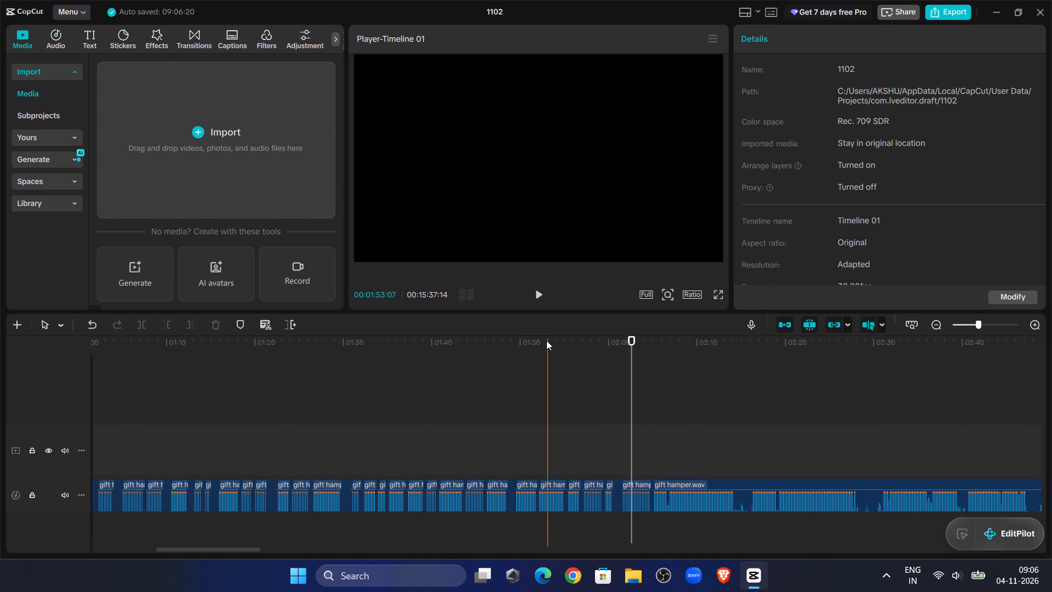
{"action": "left_click", "coordinate": [545, 294]}
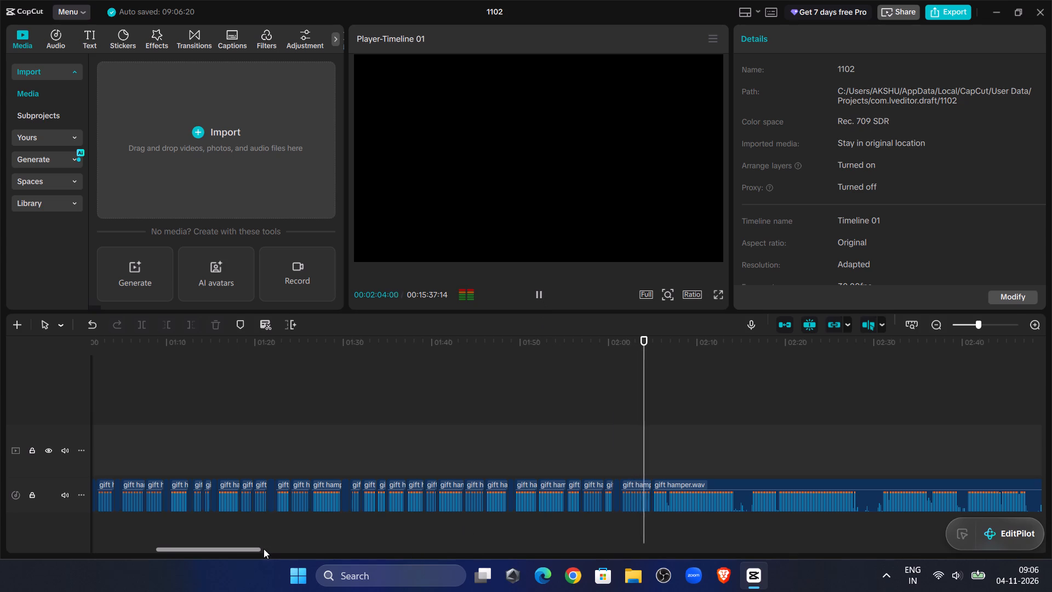
{"action": "left_click_drag", "start_coordinate": [259, 548], "coordinate": [300, 551]}
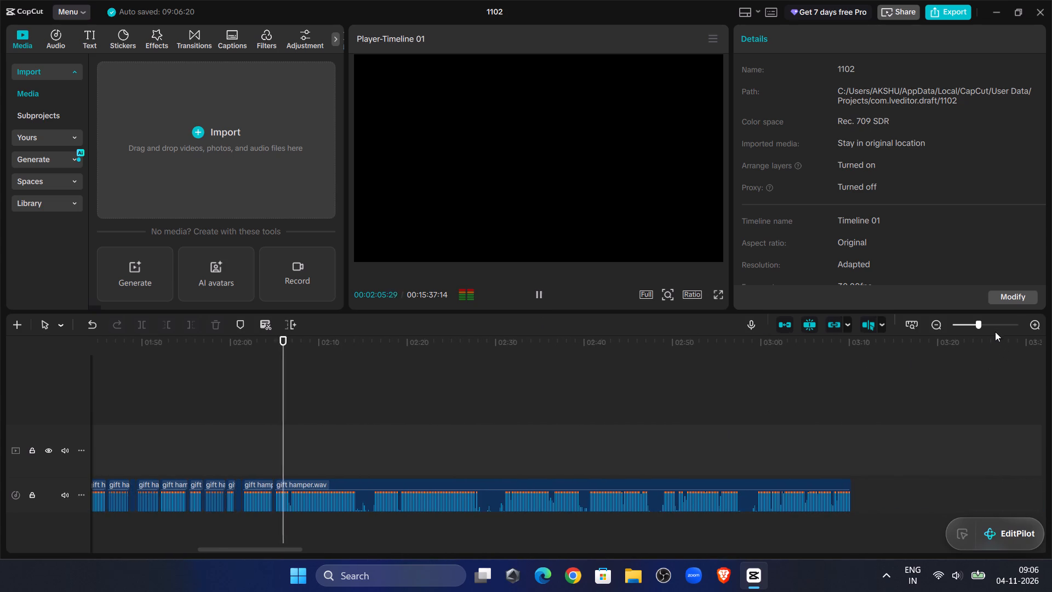
{"action": "left_click", "coordinate": [995, 324]}
{"action": "left_click", "coordinate": [394, 431]}
{"action": "left_click_drag", "start_coordinate": [394, 431], "coordinate": [409, 439]}
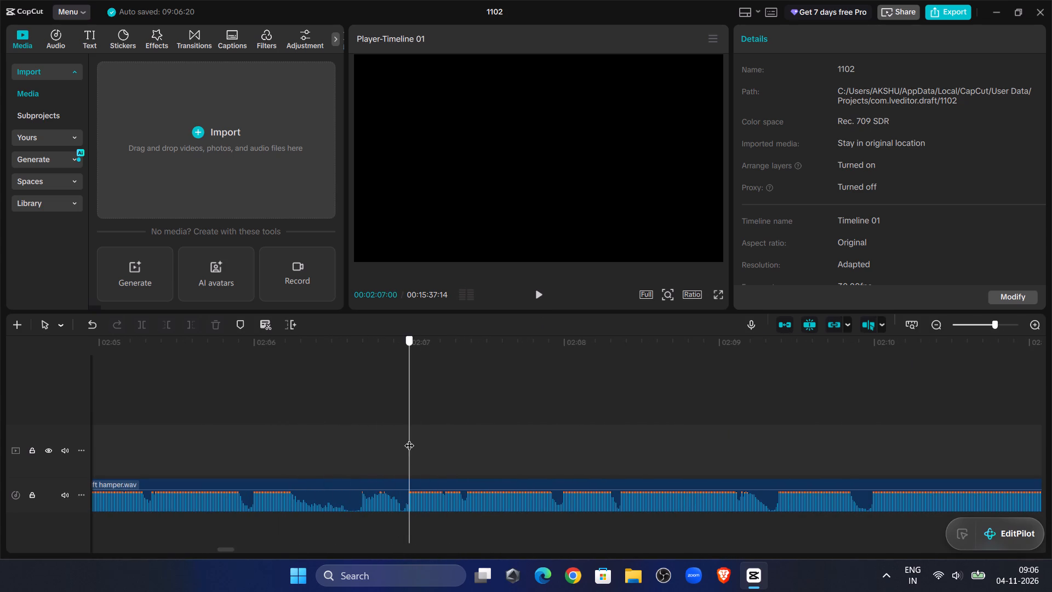
{"action": "left_click_drag", "start_coordinate": [409, 439], "coordinate": [406, 439]}
{"action": "left_click", "coordinate": [401, 480]}
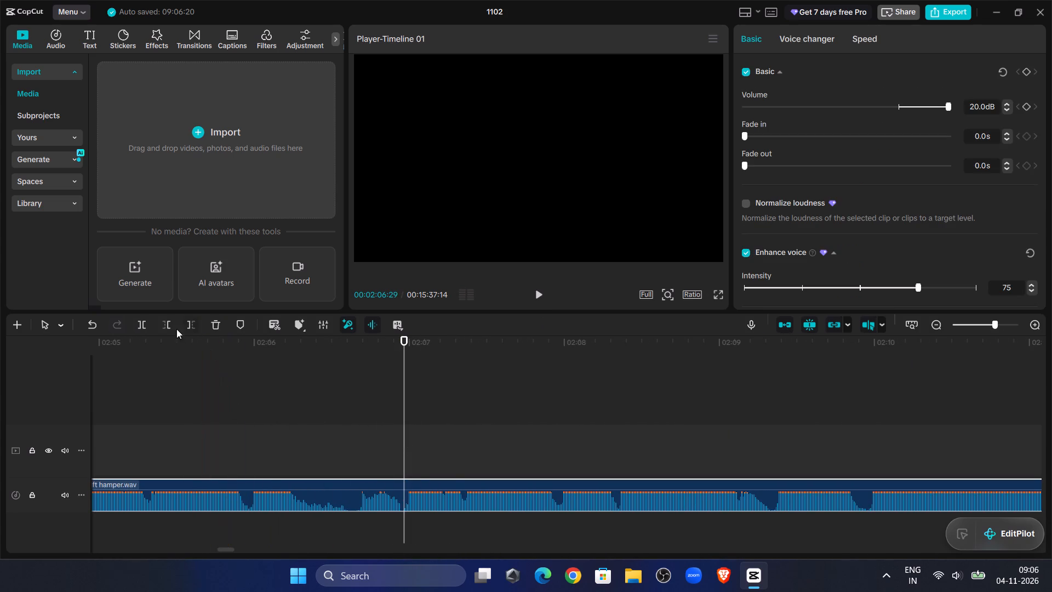
{"action": "left_click", "coordinate": [173, 327]}
Preview the trimmed gift hamper.wav clip and move it back against the previous clip's end at about 00:02:05.
{"action": "left_click", "coordinate": [547, 299]}
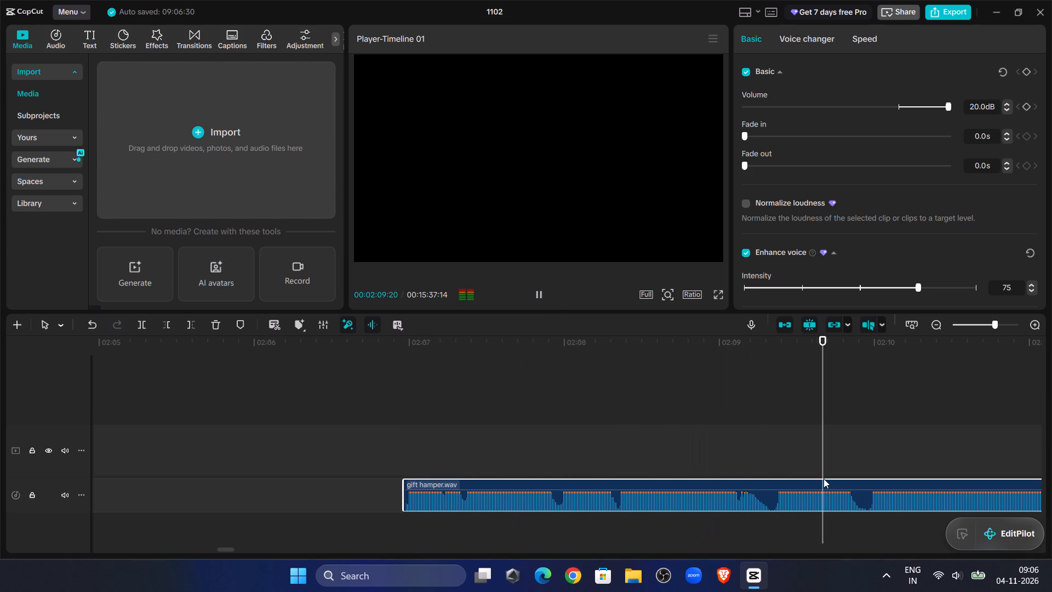
{"action": "left_click_drag", "start_coordinate": [782, 483], "coordinate": [0, 547]}
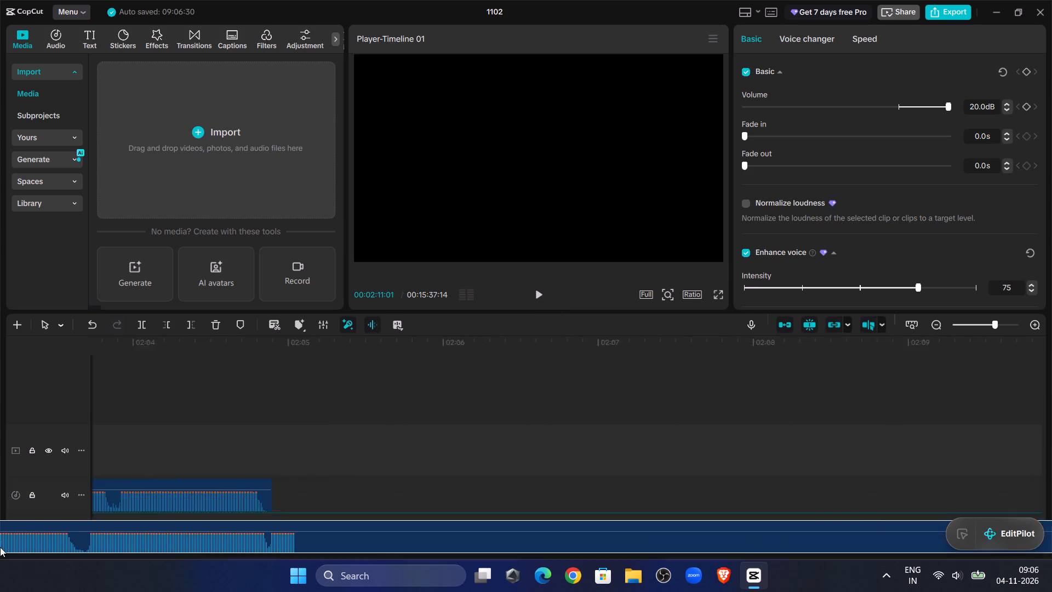
{"action": "left_click_drag", "start_coordinate": [0, 547], "coordinate": [793, 487]}
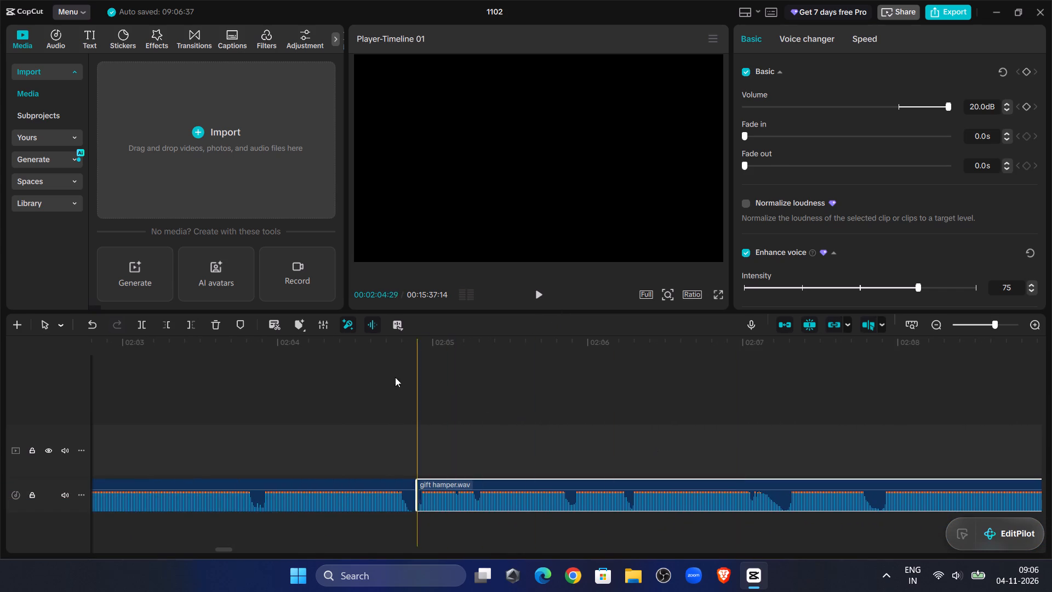
Preview the audio past the join near 00:02:05 and split the gift hamper.wav clip at 00:02:07:02.
{"action": "left_click", "coordinate": [344, 372]}
{"action": "left_click", "coordinate": [527, 300]}
{"action": "left_click", "coordinate": [538, 297]}
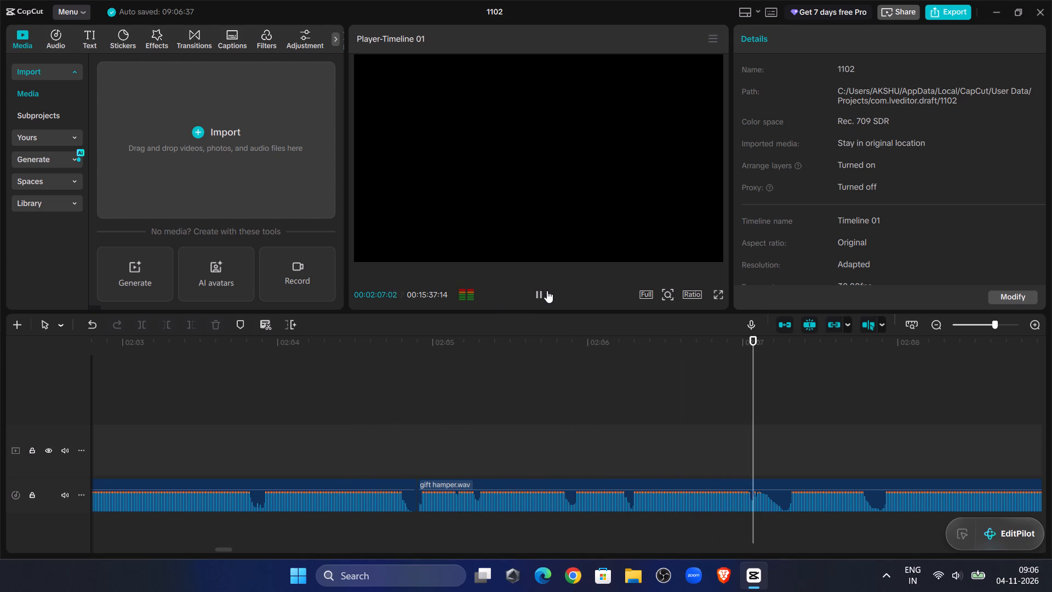
{"action": "left_click", "coordinate": [707, 428]}
{"action": "left_click_drag", "start_coordinate": [707, 429], "coordinate": [751, 457]}
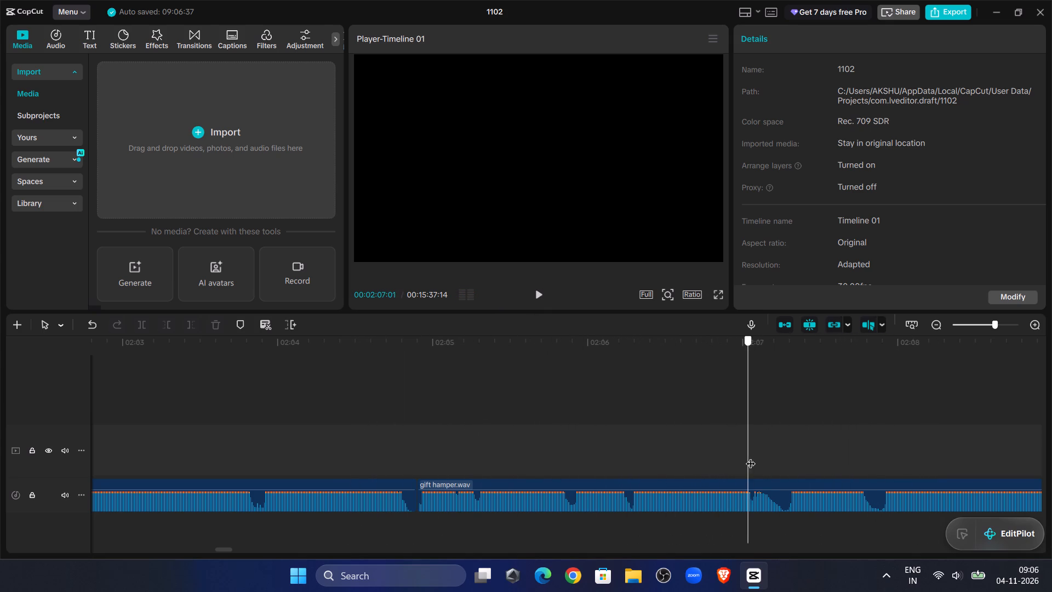
{"action": "left_click_drag", "start_coordinate": [751, 457], "coordinate": [752, 458]}
{"action": "left_click", "coordinate": [761, 503]}
{"action": "left_click", "coordinate": [143, 325]}
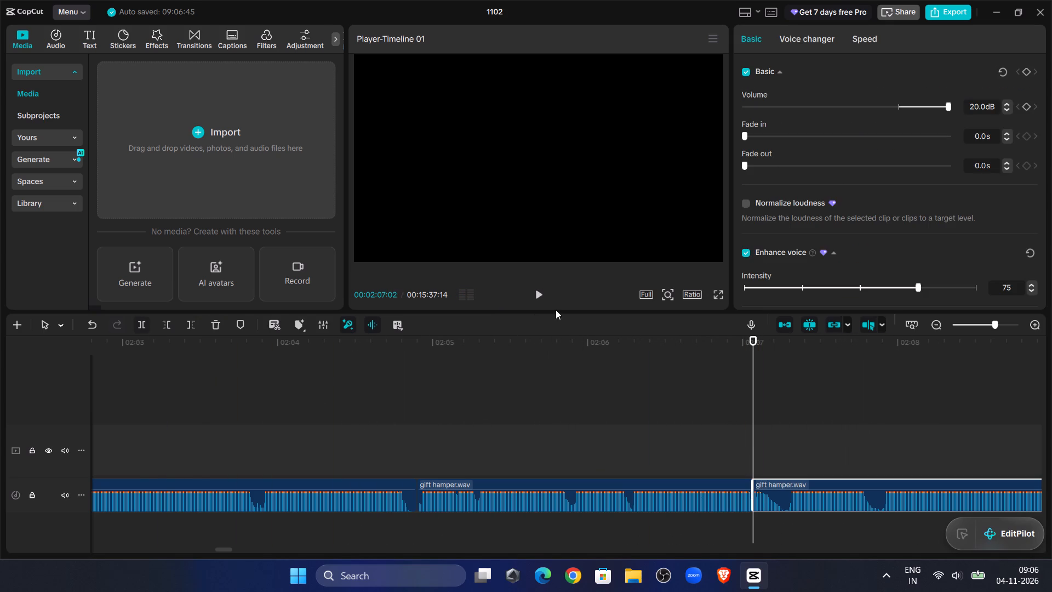
Trim the gift hamper.wav clip after the 00:02:07:02 split to start at 00:02:07:08 and close the gap before it.
{"action": "double_click", "coordinate": [544, 294]}
{"action": "left_click_drag", "start_coordinate": [789, 403], "coordinate": [785, 405]}
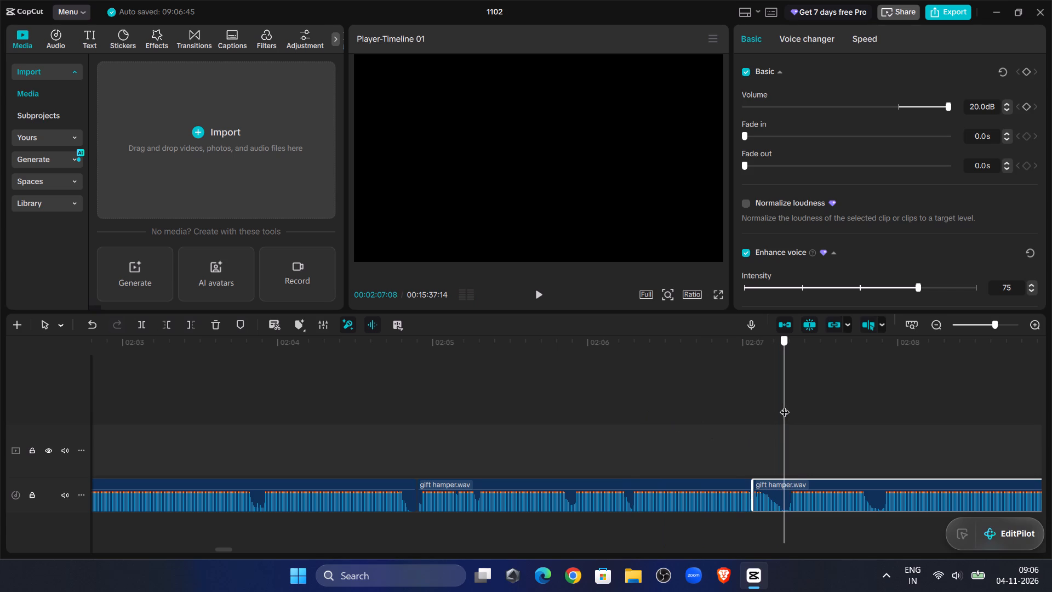
{"action": "left_click_drag", "start_coordinate": [785, 405], "coordinate": [784, 405]}
{"action": "left_click", "coordinate": [164, 323]}
{"action": "left_click_drag", "start_coordinate": [801, 481], "coordinate": [790, 481]}
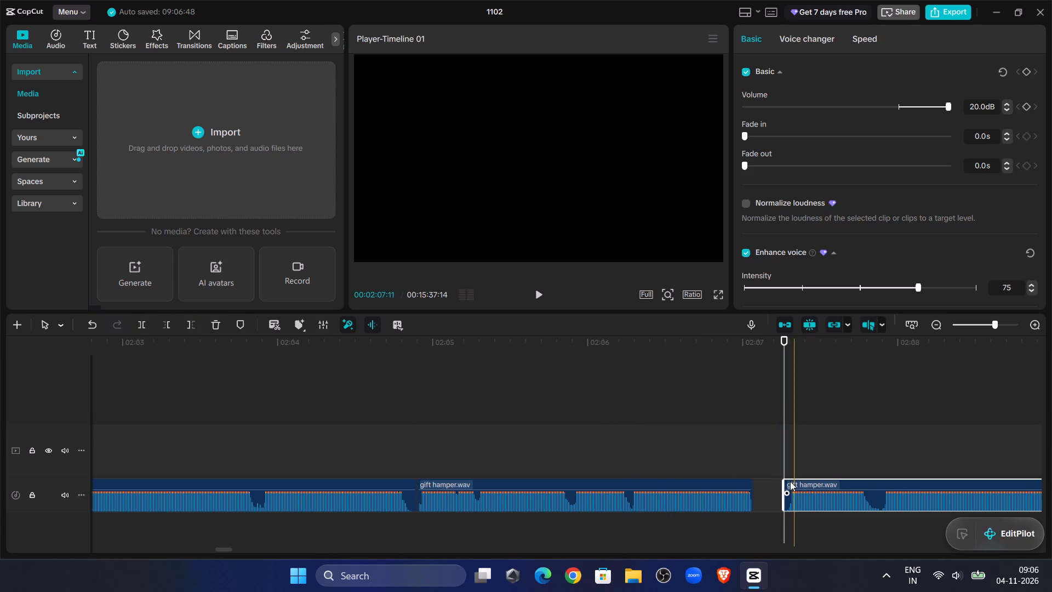
{"action": "left_click_drag", "start_coordinate": [790, 481], "coordinate": [768, 484]}
Preview the audio past the join near 00:02:07 and split the gift hamper.wav clip at 00:02:09:05.
{"action": "left_click", "coordinate": [687, 441]}
{"action": "left_click_drag", "start_coordinate": [526, 297], "coordinate": [531, 297]}
{"action": "left_click", "coordinate": [531, 297]}
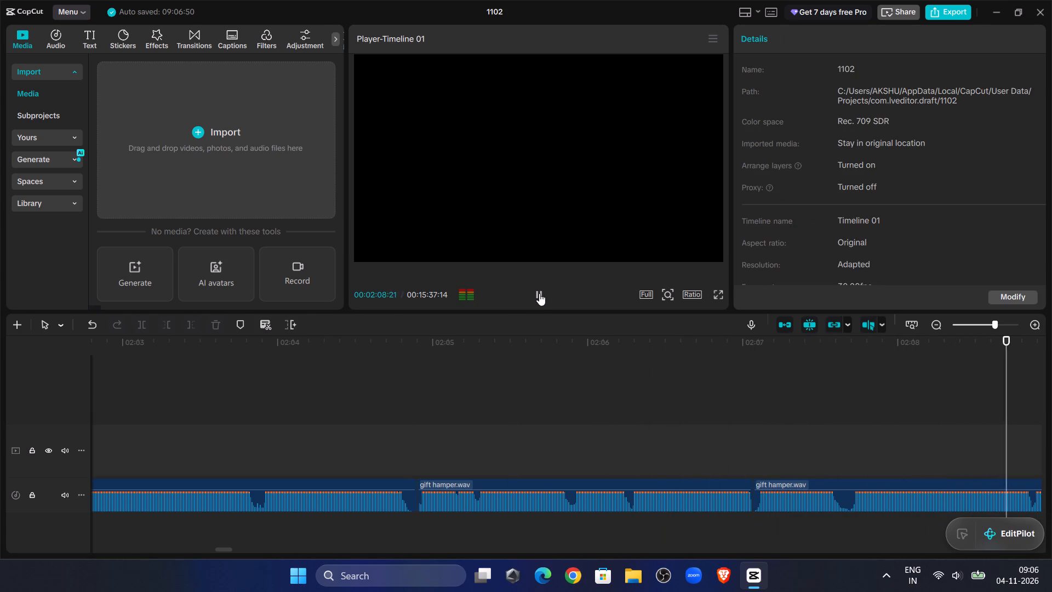
{"action": "left_click", "coordinate": [140, 415]}
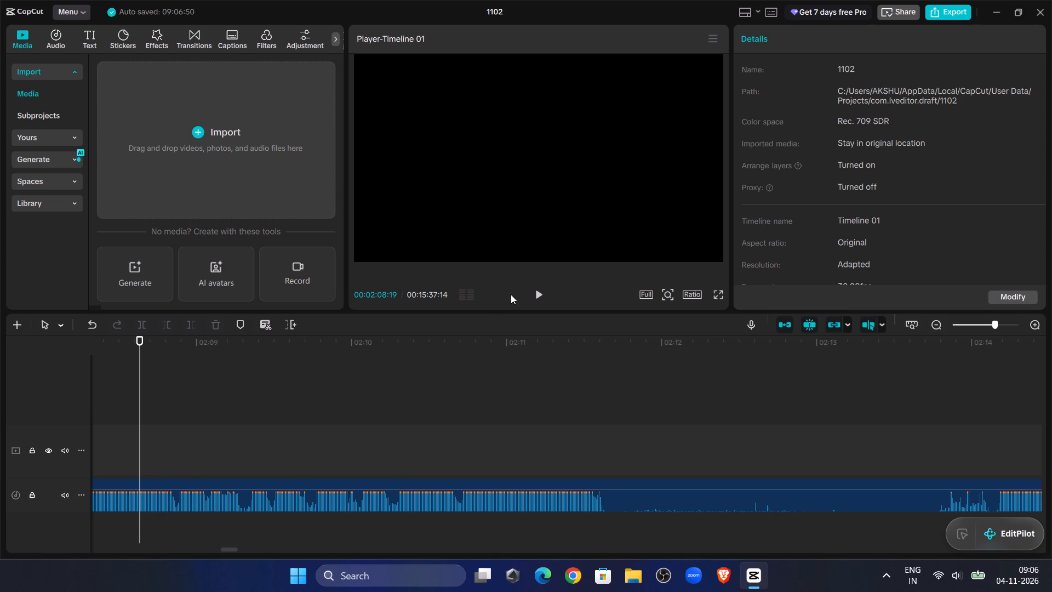
{"action": "left_click", "coordinate": [533, 295]}
{"action": "left_click", "coordinate": [535, 295]}
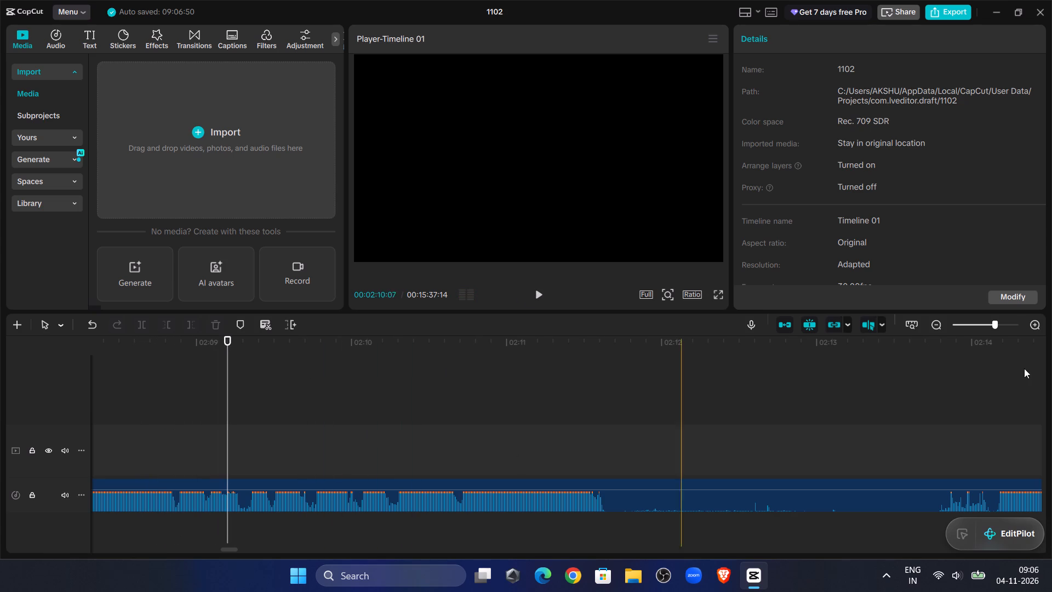
{"action": "left_click", "coordinate": [1005, 326]}
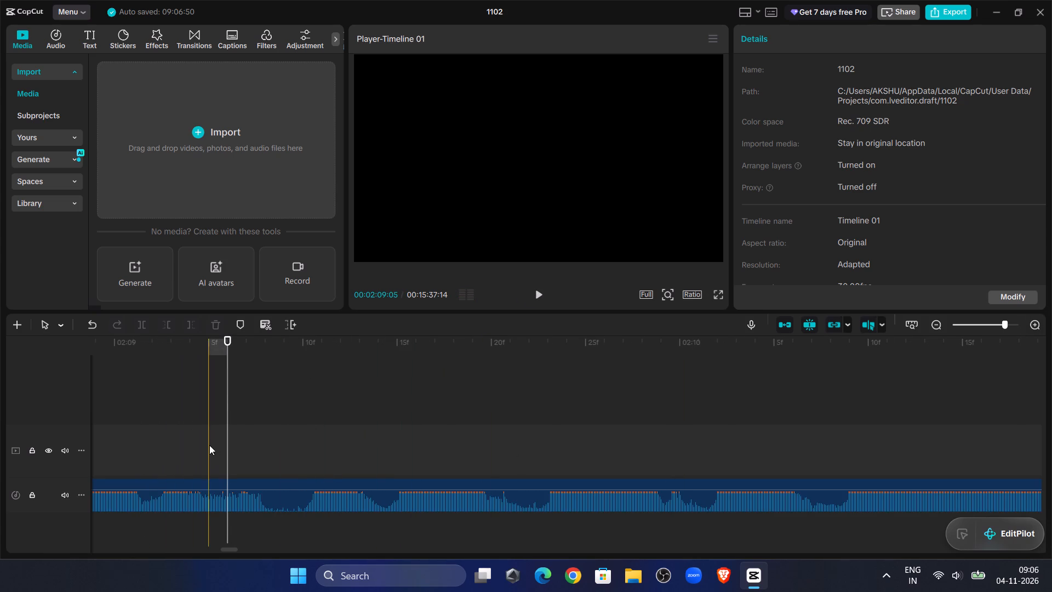
{"action": "left_click", "coordinate": [209, 445]}
{"action": "left_click", "coordinate": [214, 505]}
{"action": "left_click", "coordinate": [138, 325]}
Trim the gift hamper.wav clip after the 00:02:09:05 split to start at 00:02:09:10 and close the gap before it.
{"action": "left_click", "coordinate": [529, 294]}
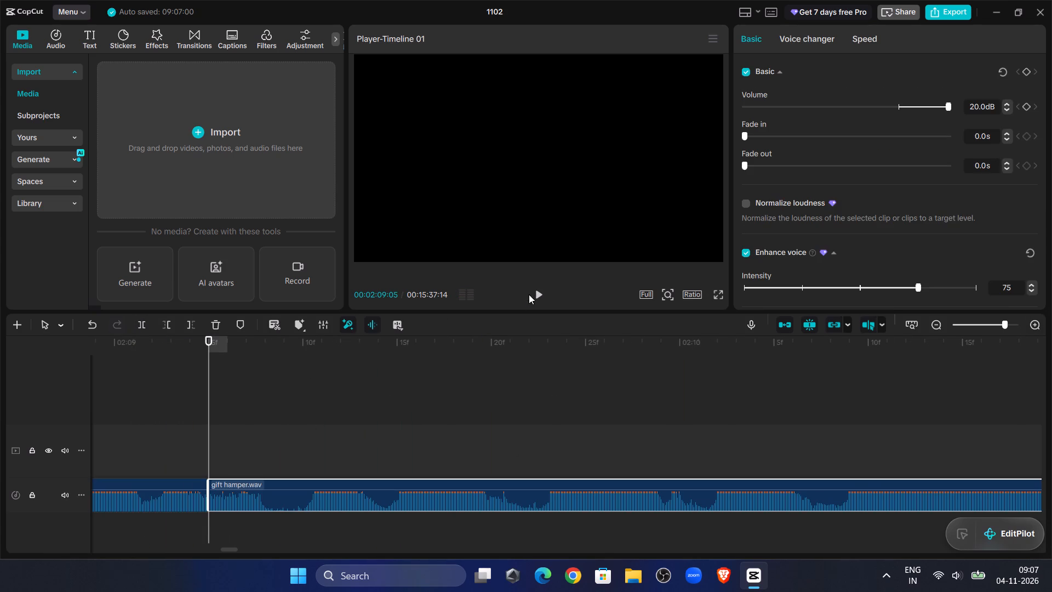
{"action": "left_click", "coordinate": [532, 294]}
{"action": "left_click", "coordinate": [536, 294]}
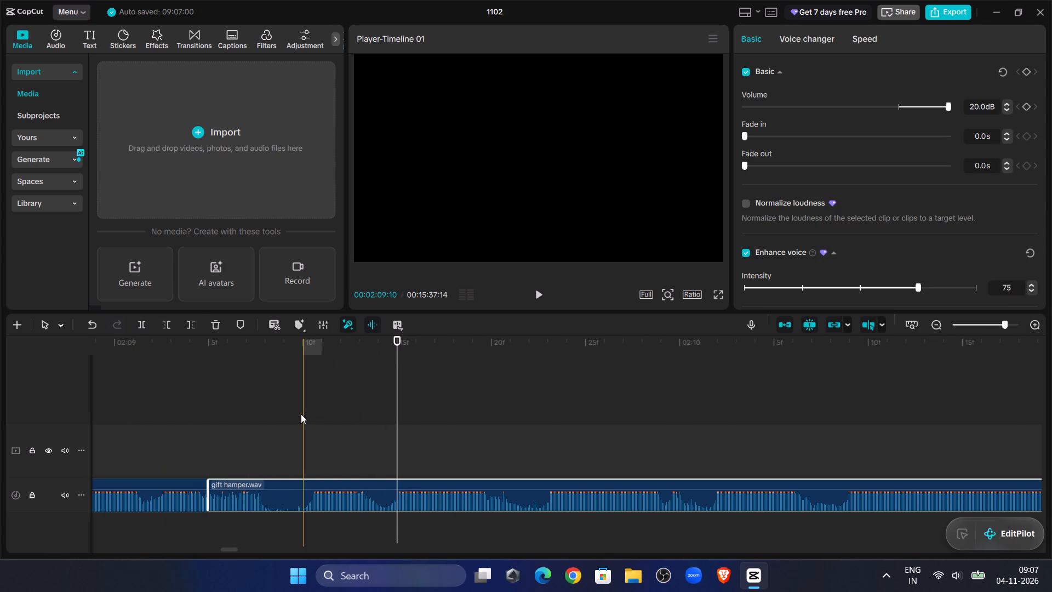
{"action": "left_click", "coordinate": [296, 424]}
{"action": "left_click", "coordinate": [298, 510]}
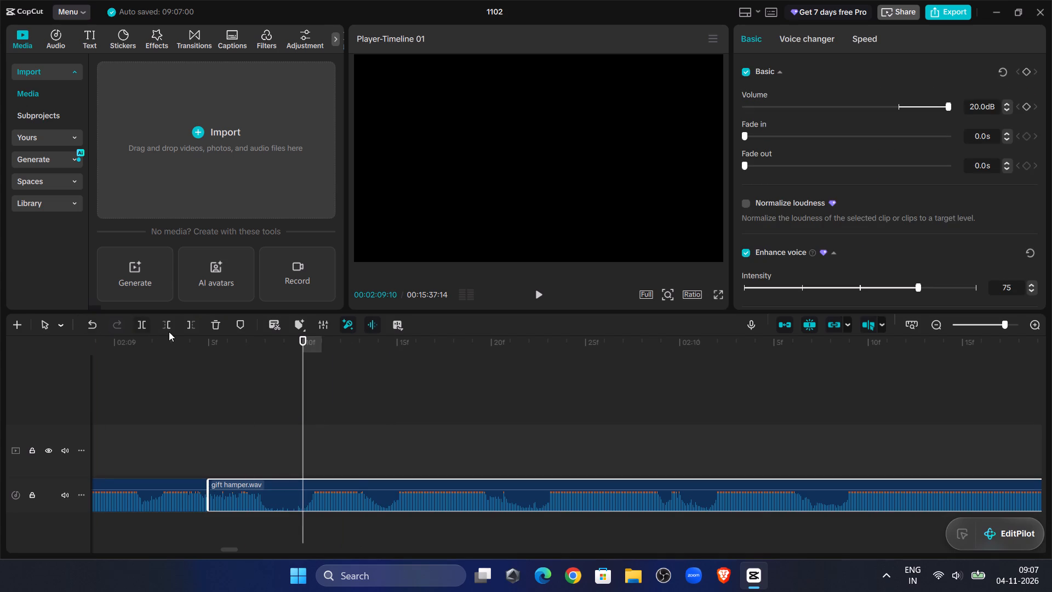
{"action": "left_click", "coordinate": [169, 321]}
{"action": "left_click_drag", "start_coordinate": [338, 483], "coordinate": [239, 485]}
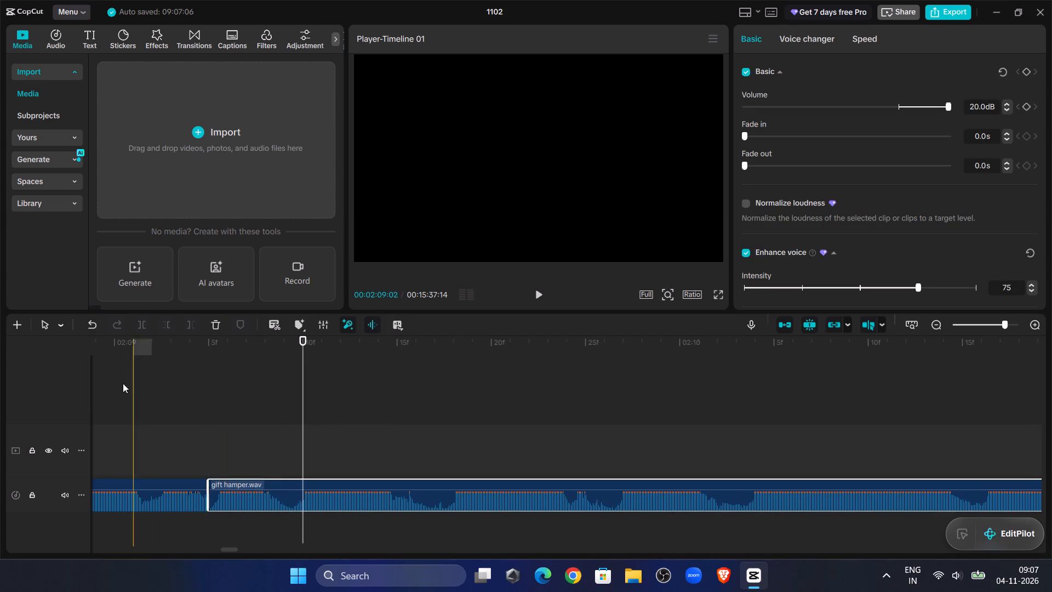
Preview the audio past the join at 00:02:09:05 and split the gift hamper.wav clip at 00:02:11:11.
{"action": "left_click", "coordinate": [112, 371]}
{"action": "left_click_drag", "start_coordinate": [112, 371], "coordinate": [82, 374]}
{"action": "left_click", "coordinate": [541, 298]}
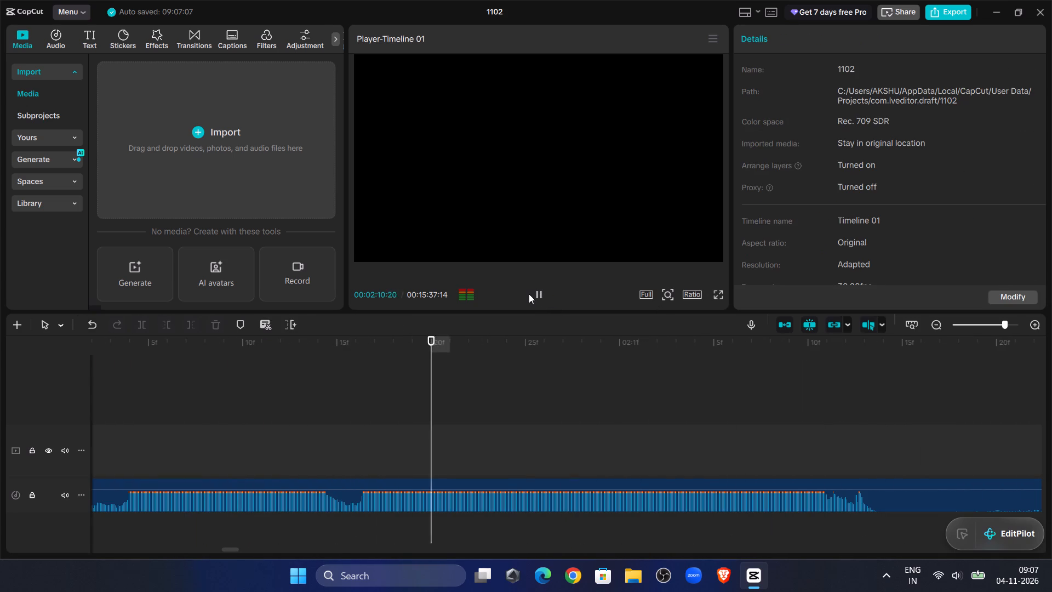
{"action": "left_click", "coordinate": [529, 294]}
{"action": "left_click", "coordinate": [258, 406]}
{"action": "left_click_drag", "start_coordinate": [258, 406], "coordinate": [225, 384]}
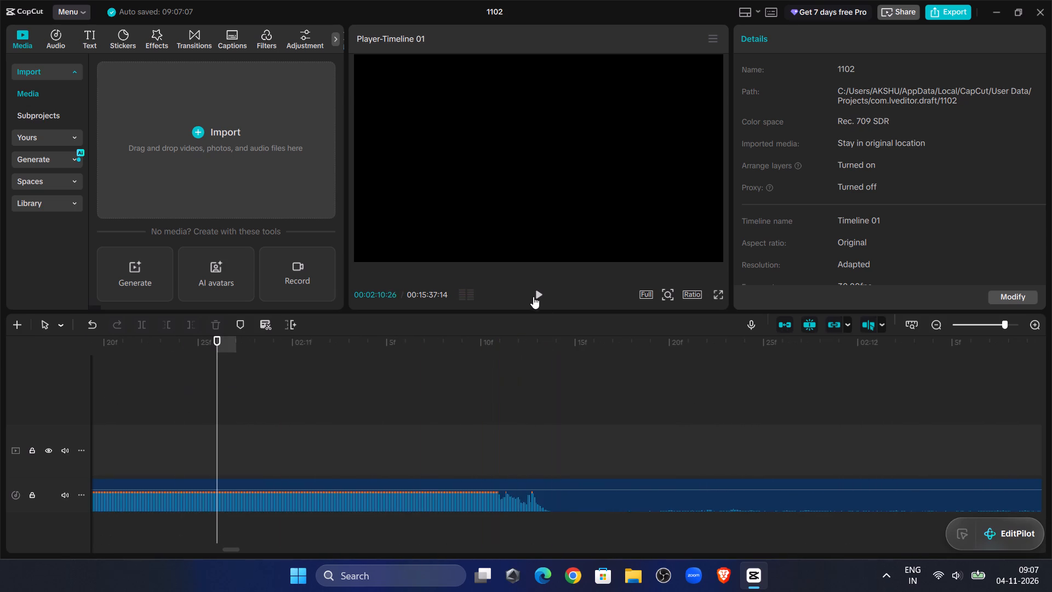
{"action": "left_click", "coordinate": [536, 294]}
{"action": "left_click", "coordinate": [536, 294]}
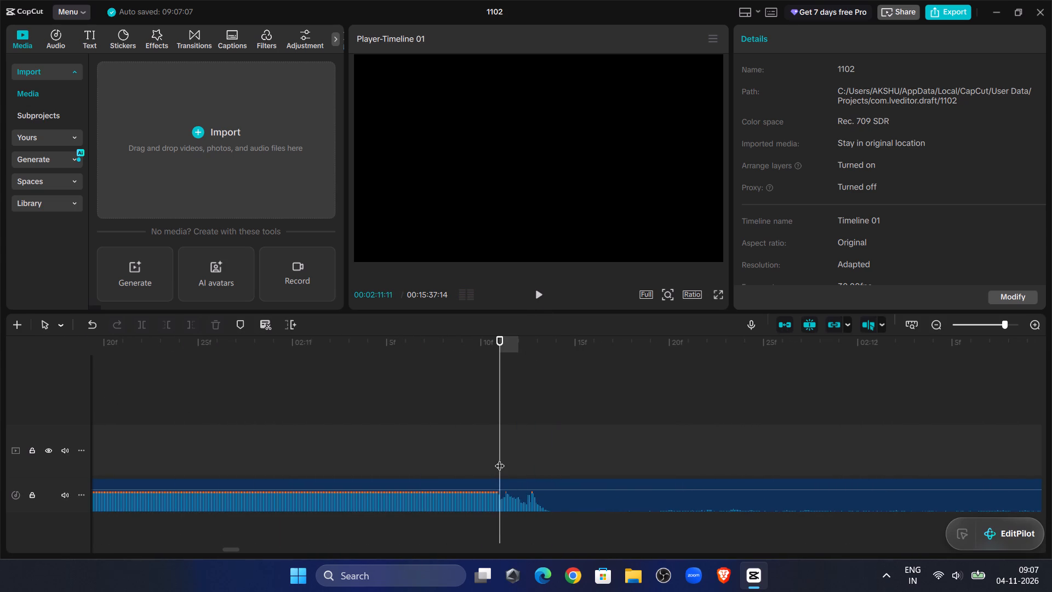
{"action": "left_click_drag", "start_coordinate": [502, 456], "coordinate": [504, 464]}
{"action": "left_click", "coordinate": [507, 486]}
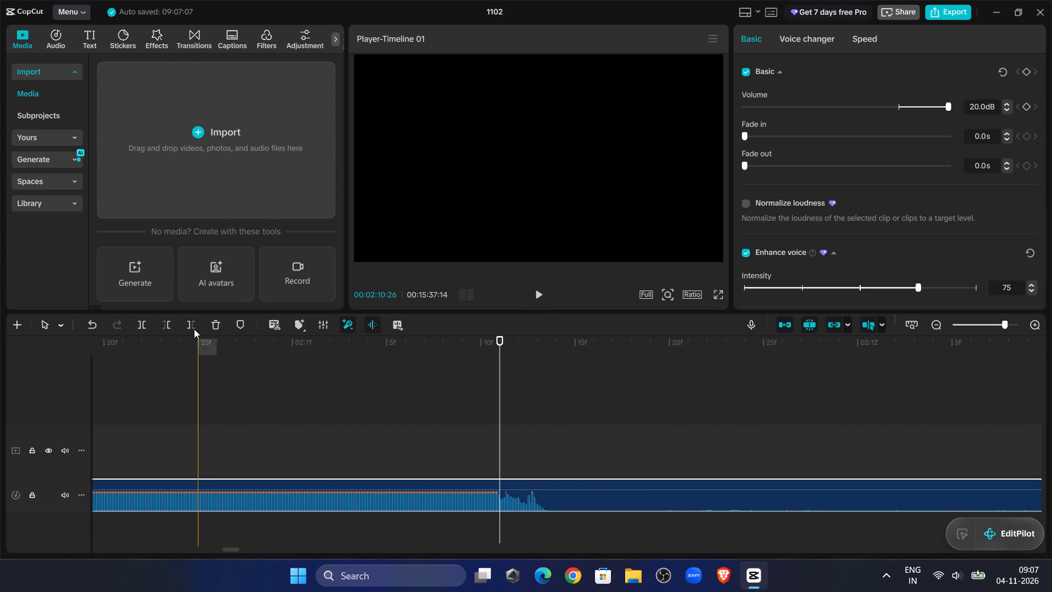
{"action": "left_click", "coordinate": [147, 325]}
Preview the clip after the 00:02:11:11 split, trim its start to 00:02:17:00 and move it back against the previous clip's end.
{"action": "left_click", "coordinate": [548, 296]}
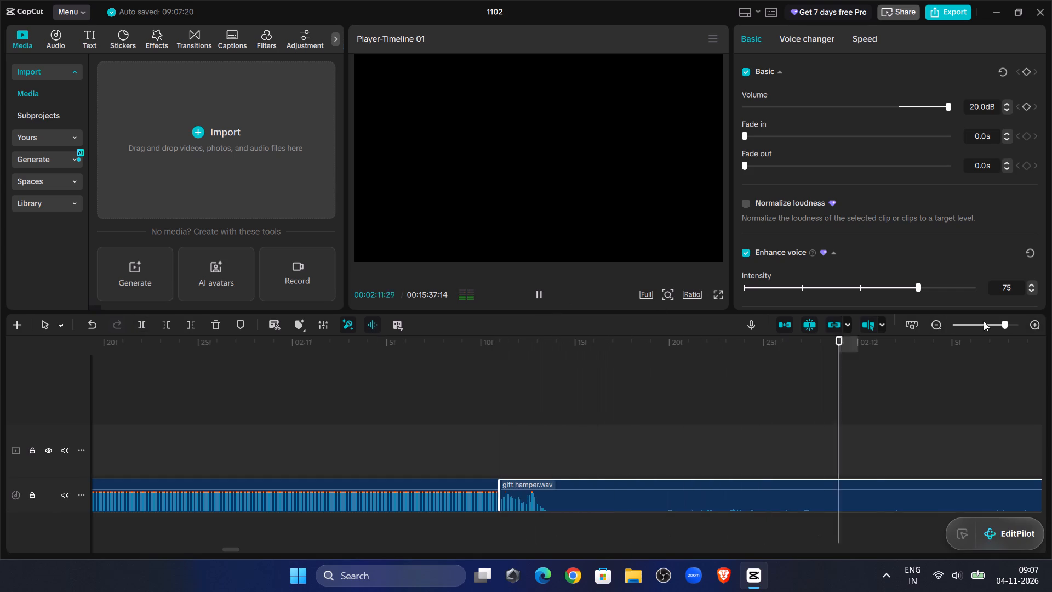
{"action": "left_click", "coordinate": [988, 324]}
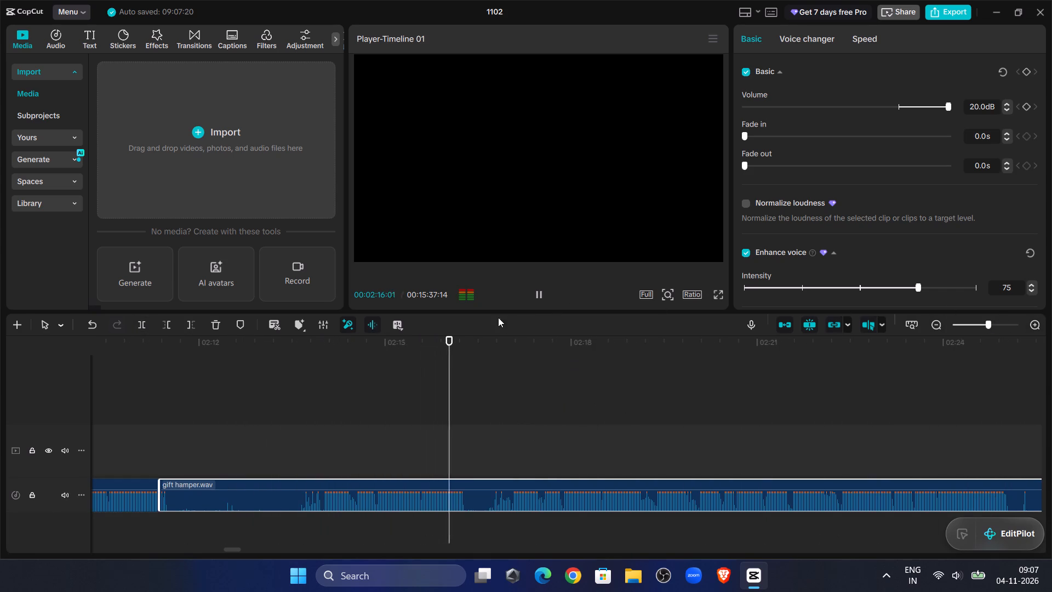
{"action": "left_click", "coordinate": [504, 411]}
{"action": "left_click_drag", "start_coordinate": [504, 411], "coordinate": [510, 421]}
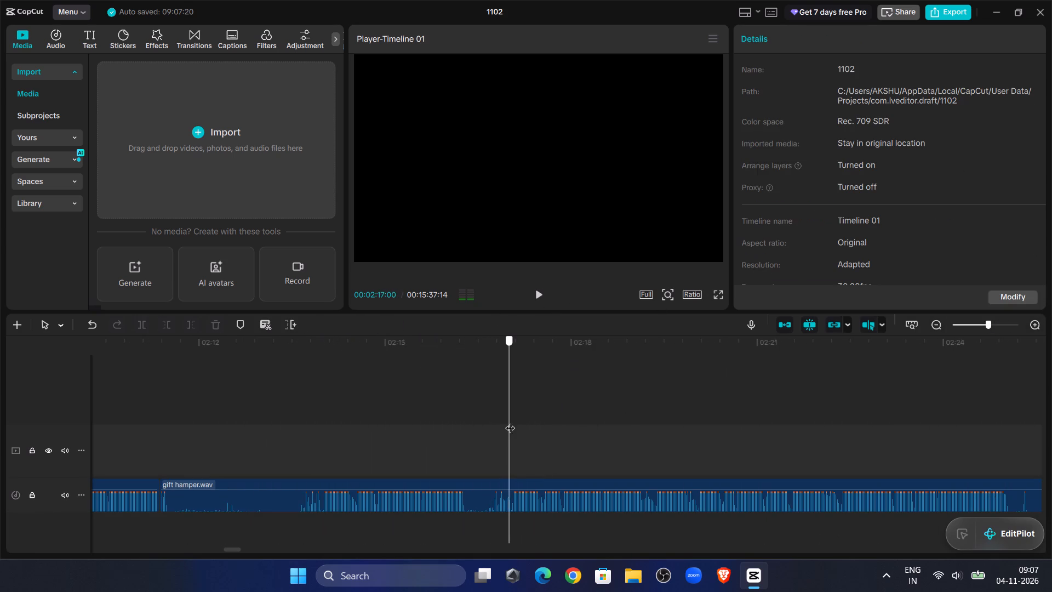
{"action": "left_click_drag", "start_coordinate": [510, 421], "coordinate": [510, 423]}
{"action": "left_click", "coordinate": [519, 489]}
{"action": "left_click", "coordinate": [166, 316]}
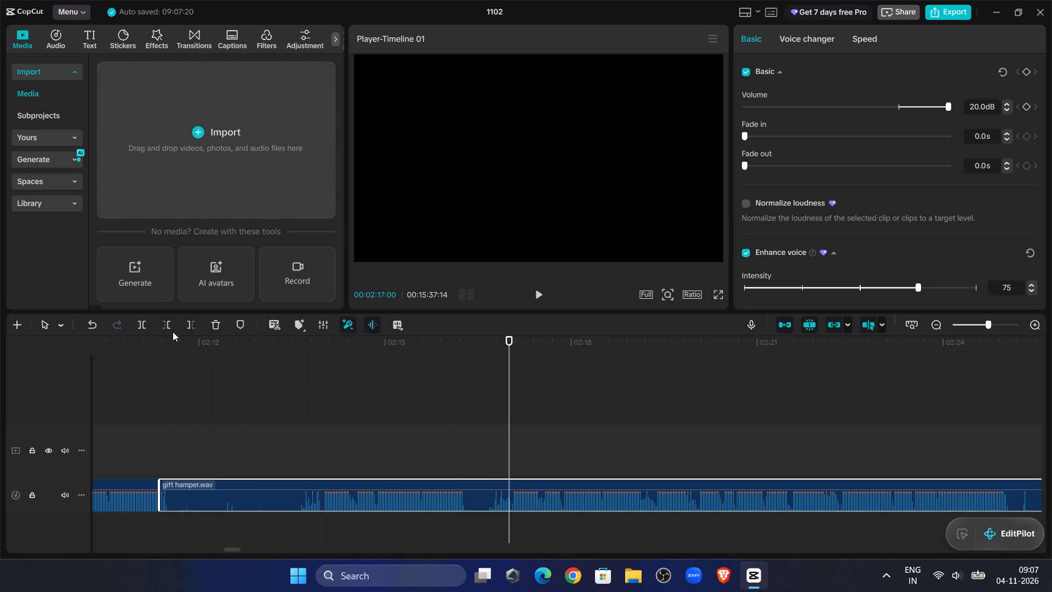
{"action": "left_click", "coordinate": [171, 328]}
{"action": "left_click_drag", "start_coordinate": [614, 481], "coordinate": [261, 496]}
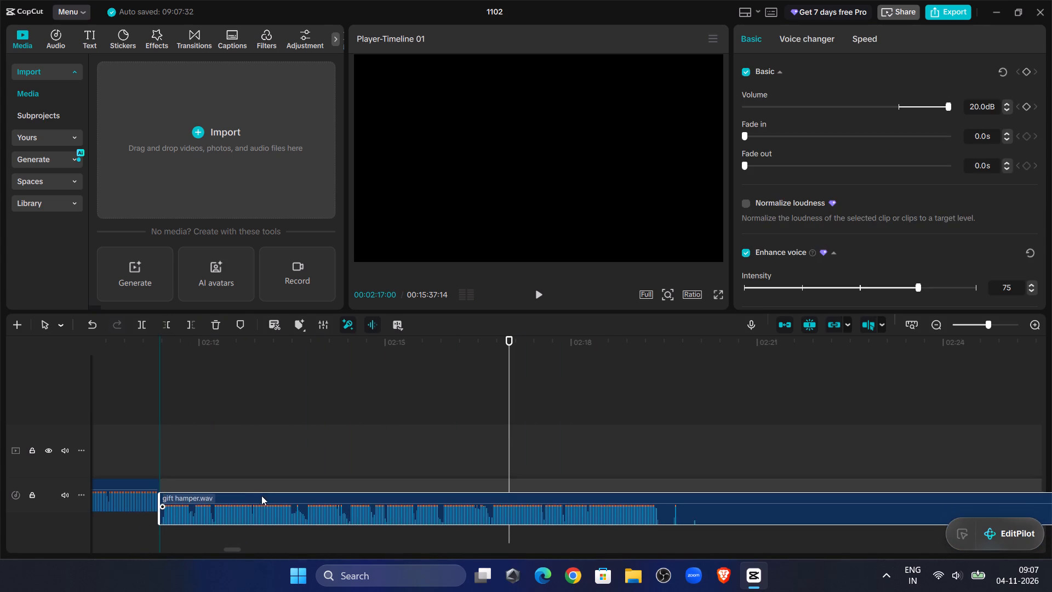
{"action": "left_click_drag", "start_coordinate": [261, 496], "coordinate": [263, 494]}
Listen to the gift hamper.wav audio from the join near 00:02:11 and again from about 00:02:23, checking for further segments to cut.
{"action": "left_click", "coordinate": [124, 401]}
{"action": "left_click", "coordinate": [541, 295]}
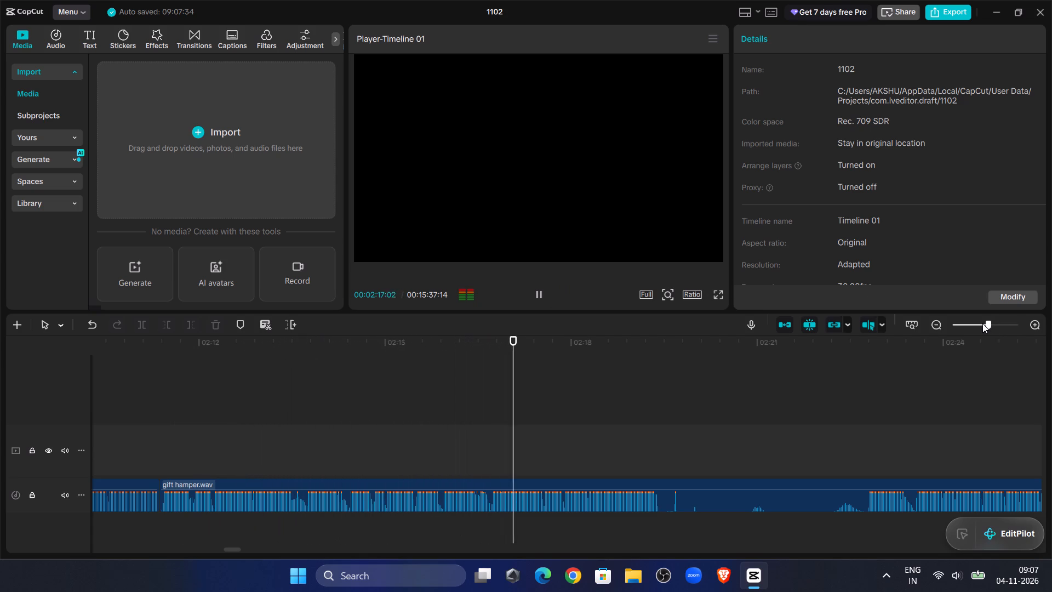
{"action": "left_click_drag", "start_coordinate": [235, 550], "coordinate": [243, 551]}
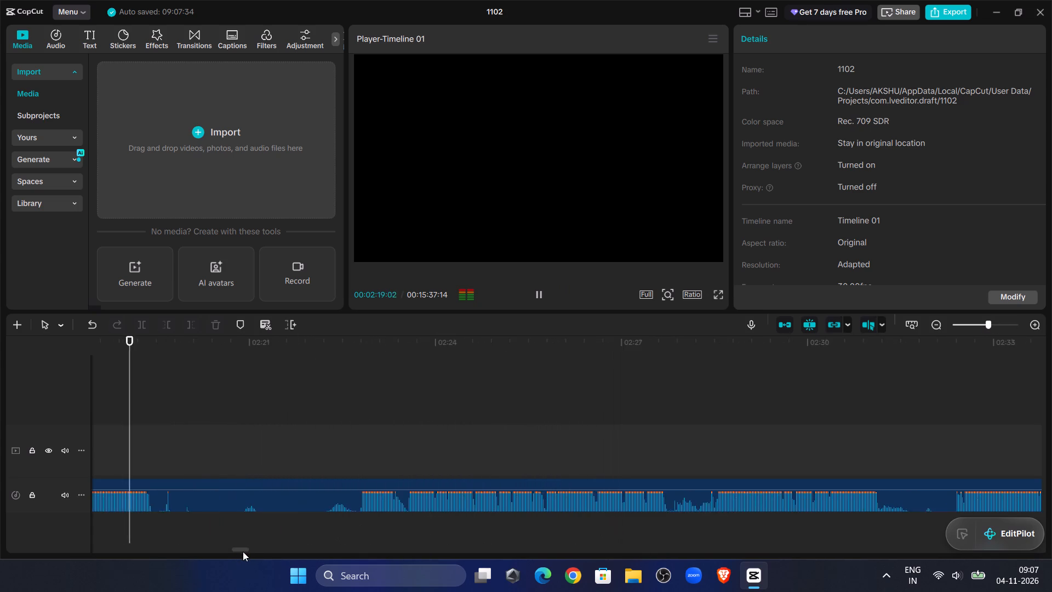
{"action": "left_click_drag", "start_coordinate": [243, 551], "coordinate": [242, 549]}
{"action": "left_click", "coordinate": [431, 419]}
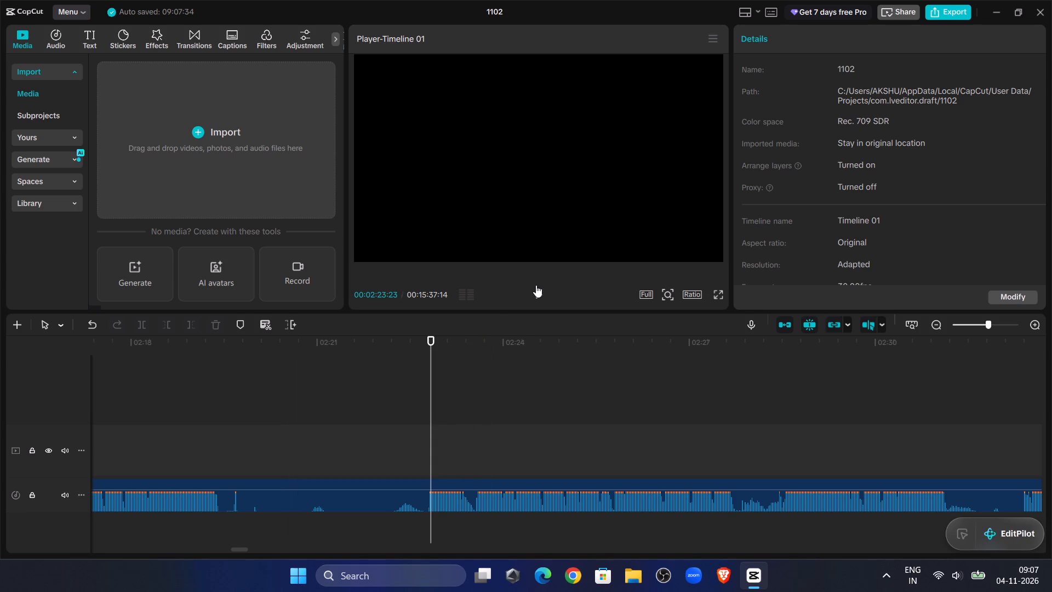
{"action": "left_click", "coordinate": [539, 288]}
{"action": "left_click", "coordinate": [539, 288]}
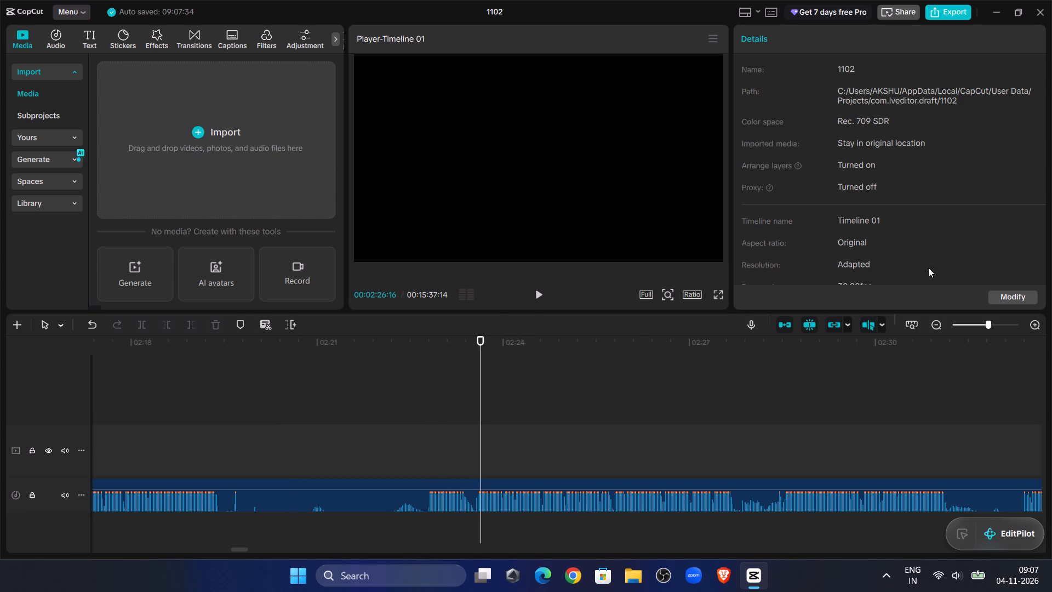
{"action": "left_click", "coordinate": [971, 326]}
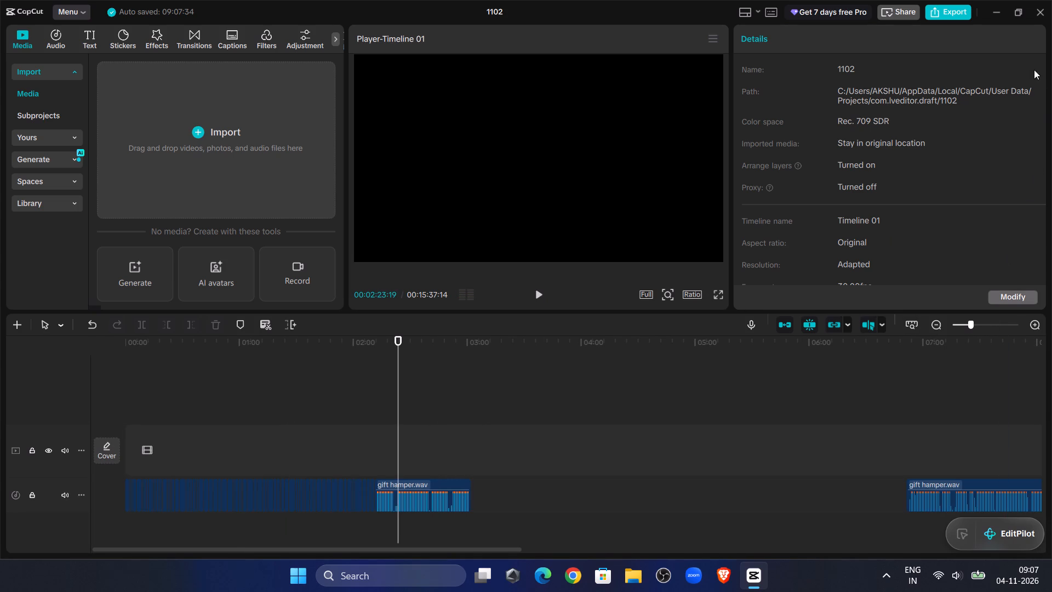
Minimize the CapCut window to show the desktop.
{"action": "left_click", "coordinate": [998, 13]}
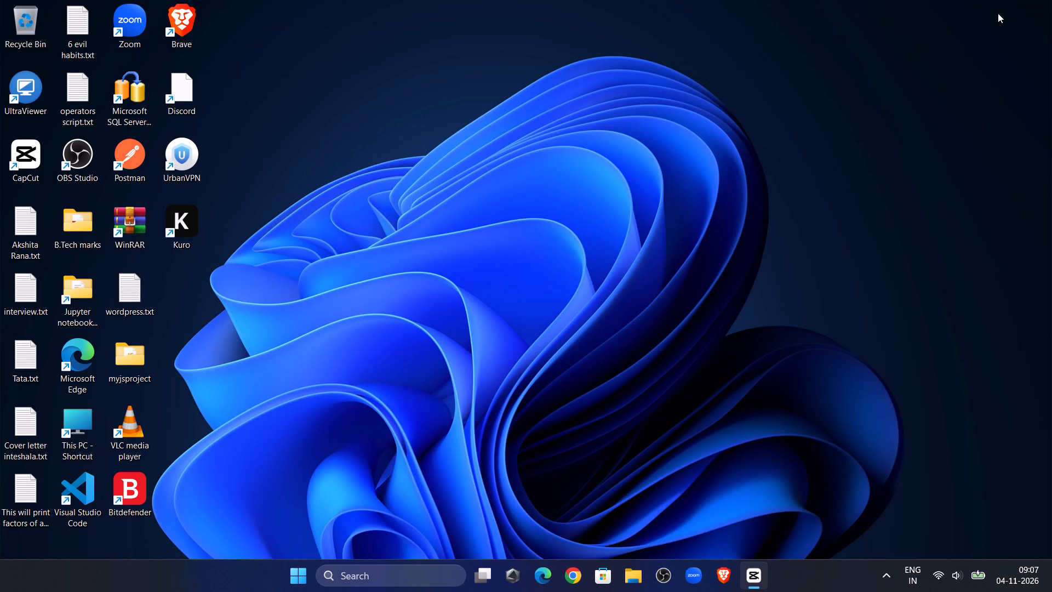